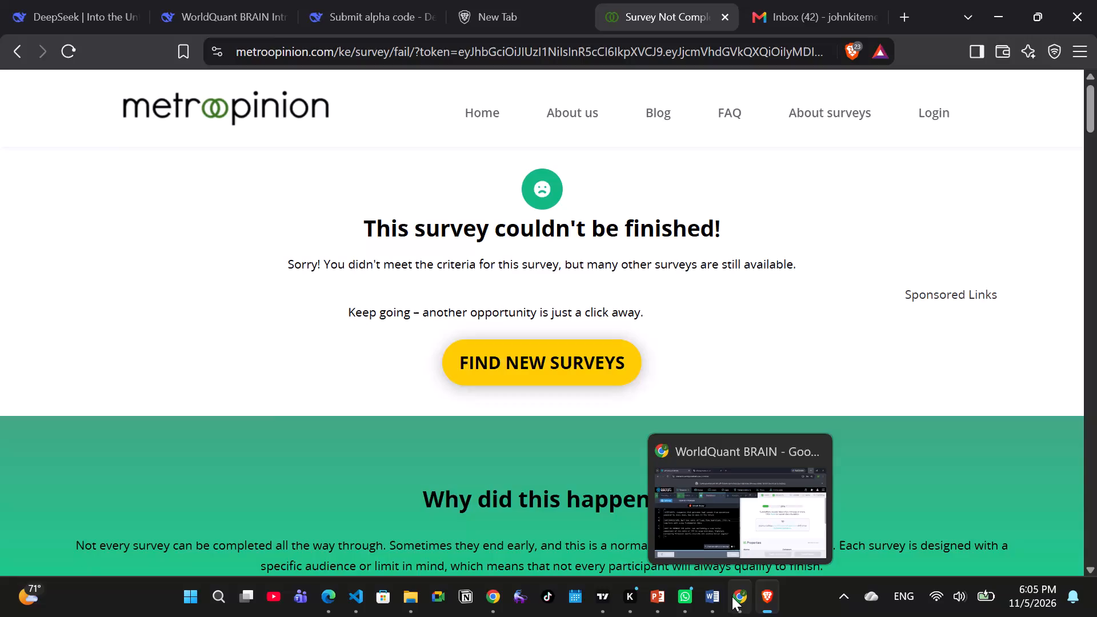
In WorldQuant BRAIN in Google Chrome, paste the copied expression ts_count_nans(sales_estimate_minimum_quarterly/cap, 5 into a new simulation.
click(732, 596)
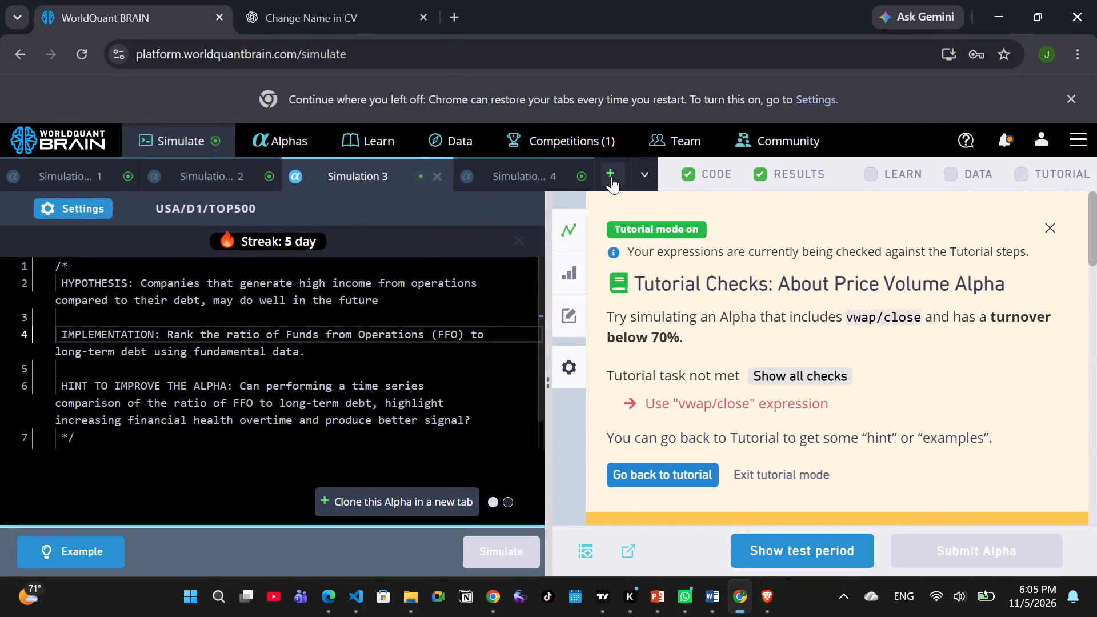
click(611, 177)
click(118, 264)
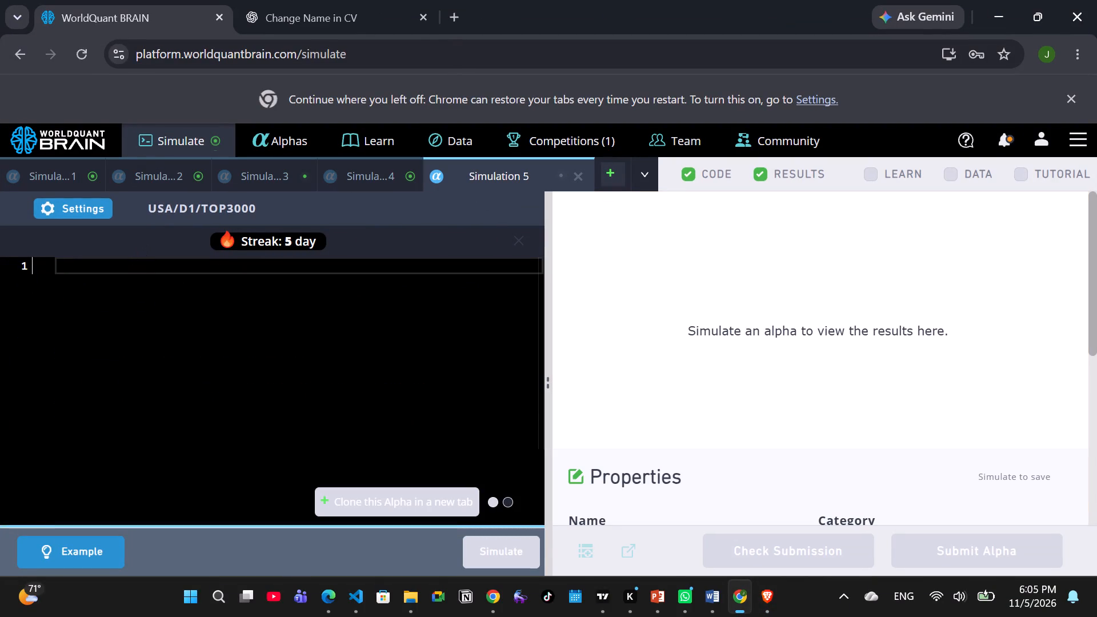
key(ctrl+v)
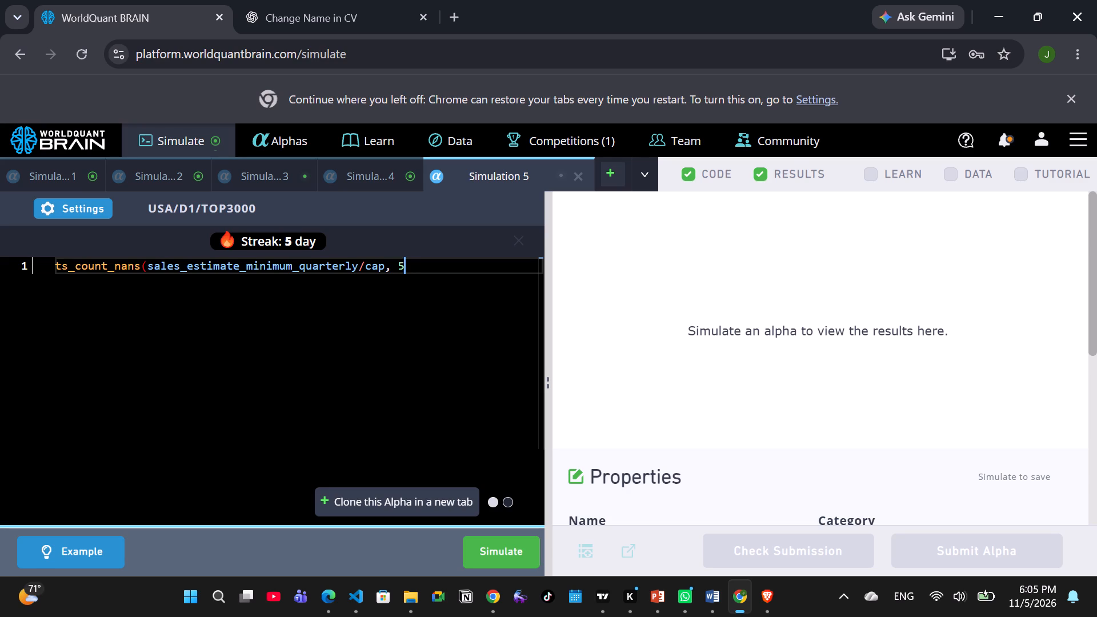
In the new simulation's settings, set neutralization to Sector and open the decay value for editing.
click(83, 213)
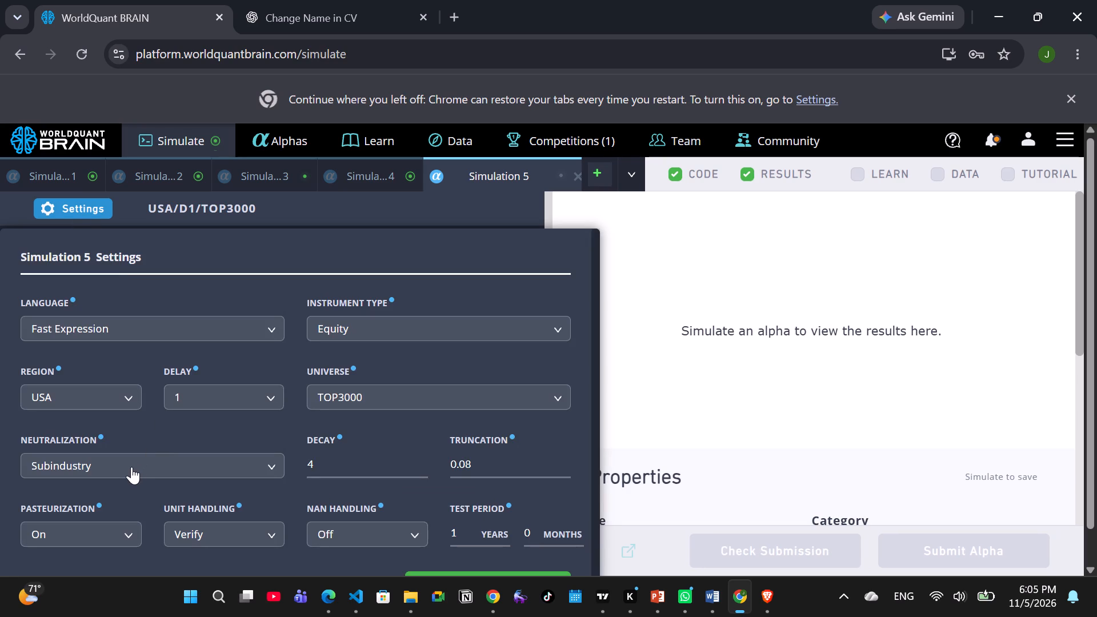
click(131, 467)
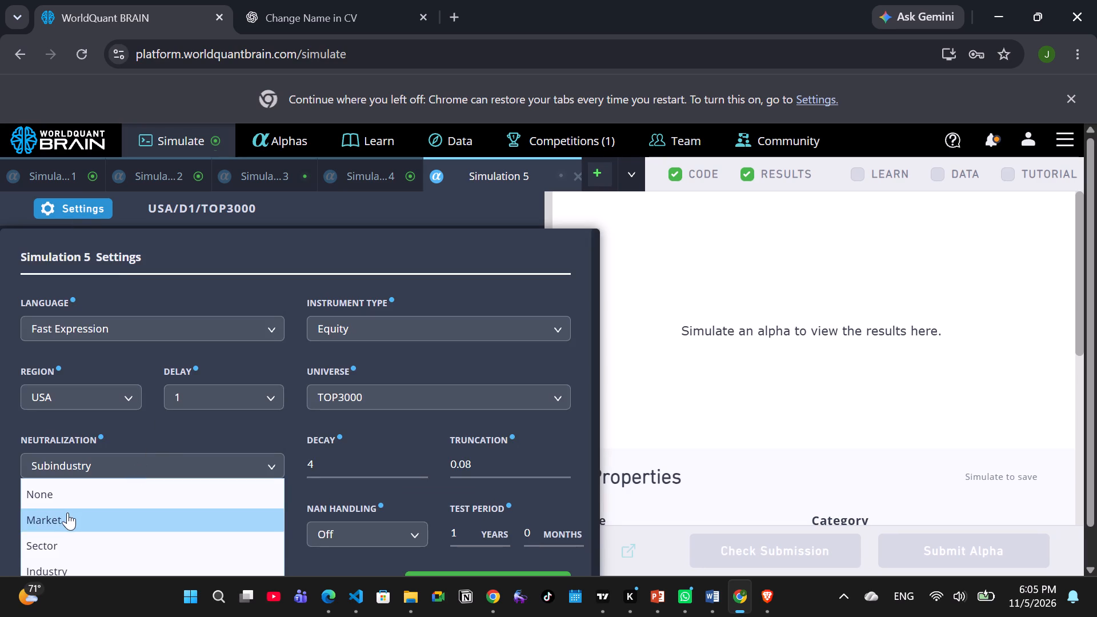
click(61, 538)
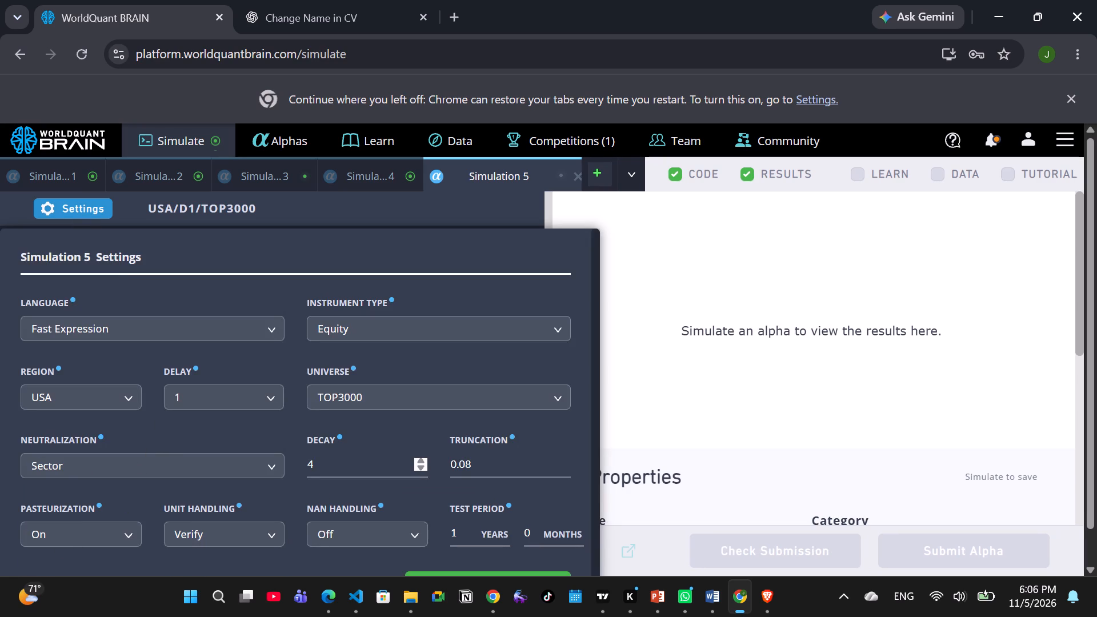
click(344, 470)
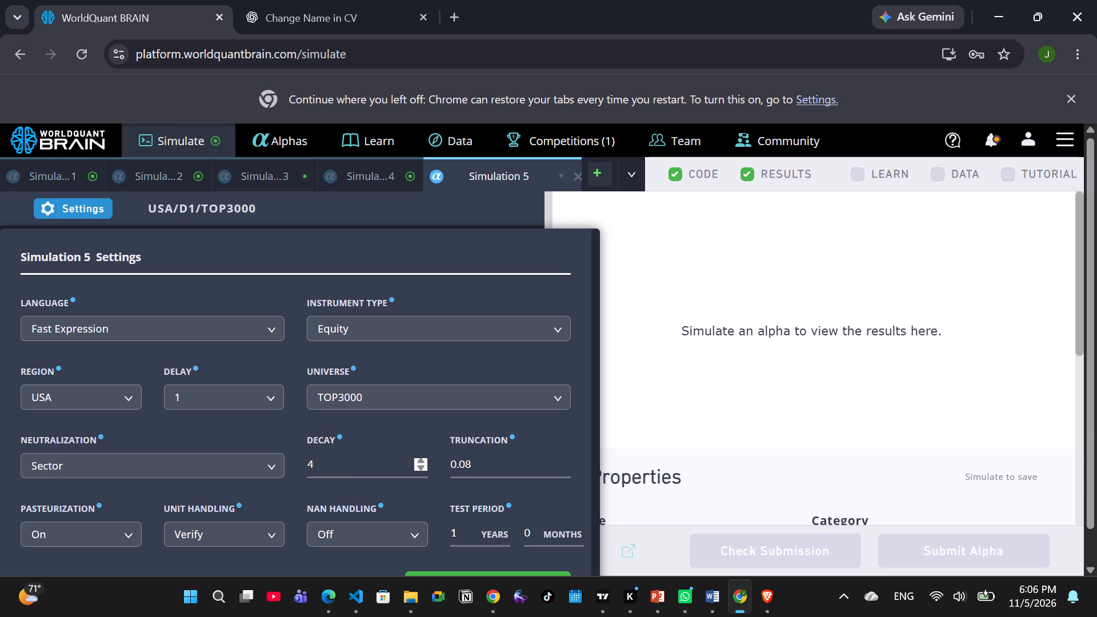
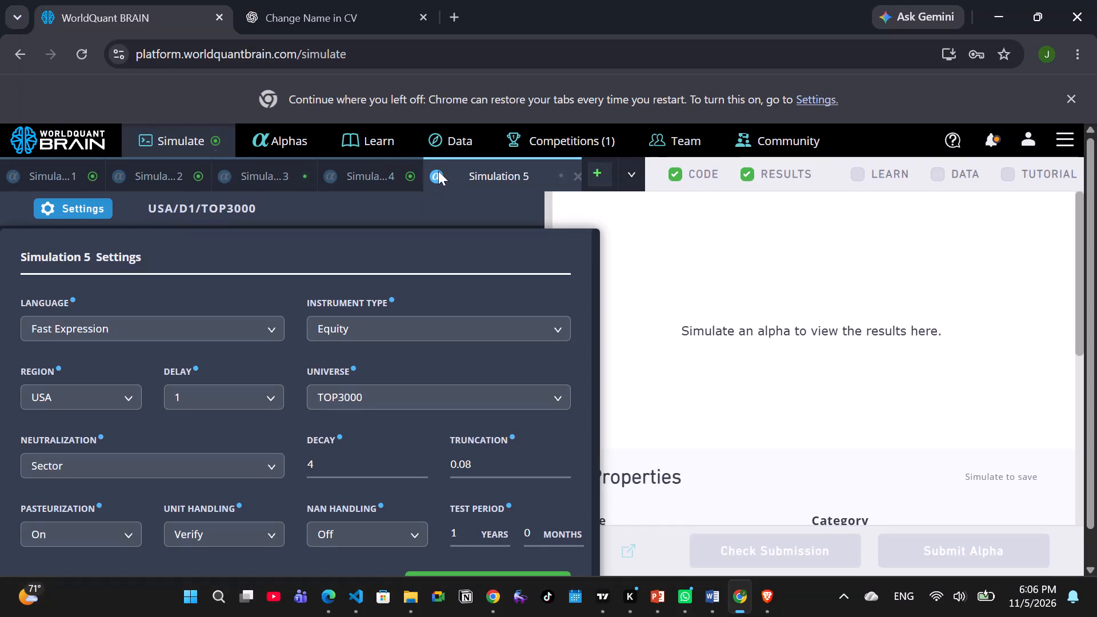
Leave the settings and replace Simulation 5's expression with the copied group_neutralize(-ts_count_nans(sales_estimate_minimum_quarterly/cap, 5),sector).
click(482, 178)
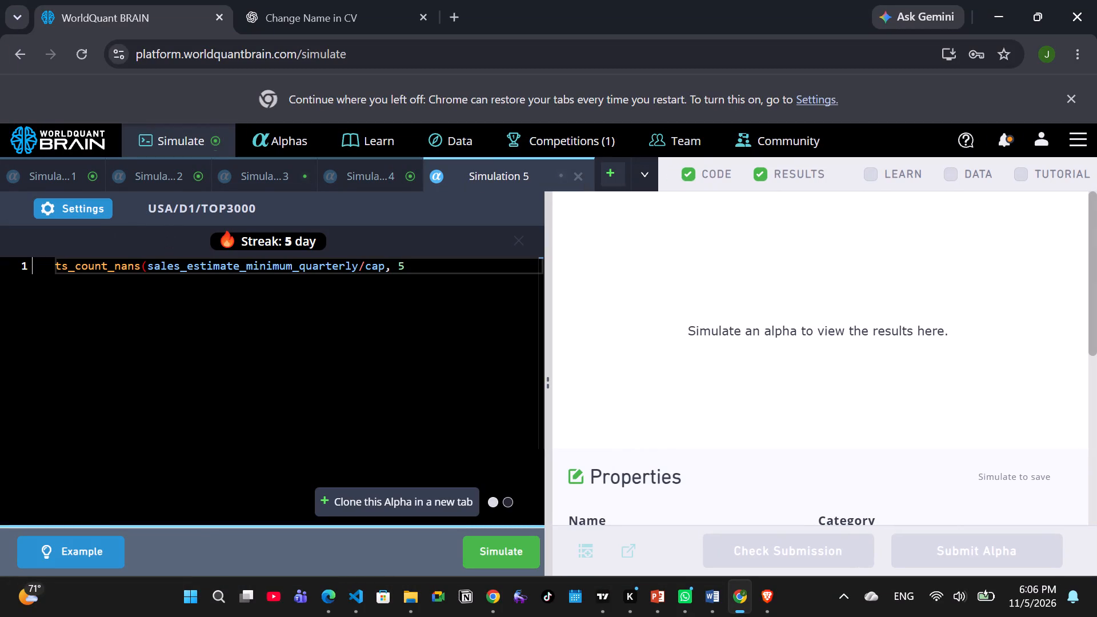
drag(442, 264, 39, 268)
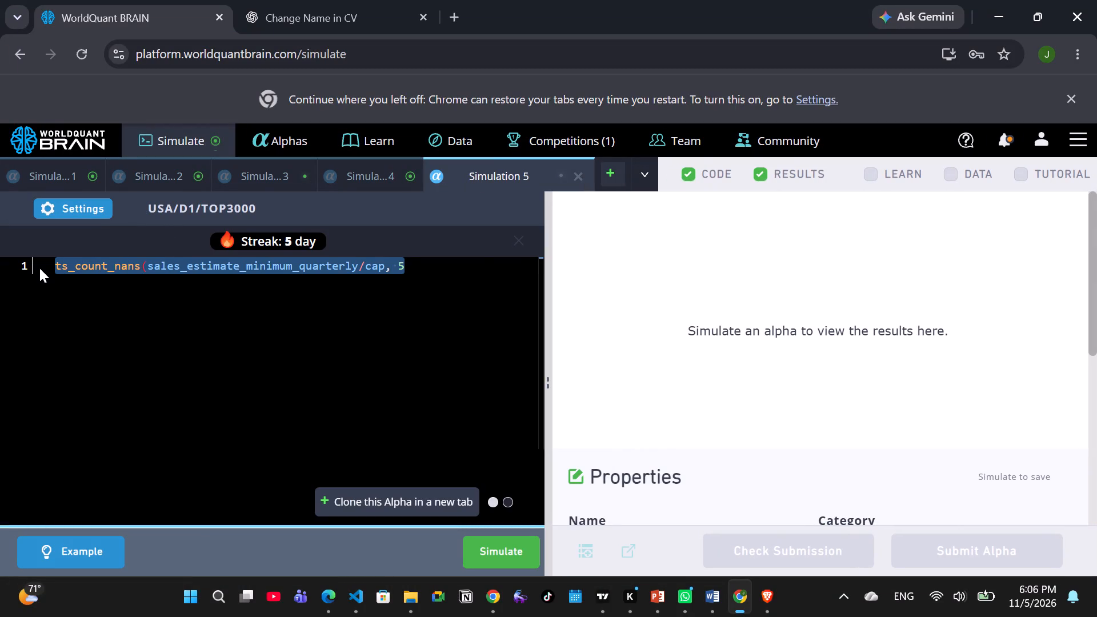
key(ctrl+v)
scroll(295, 486, down, 1)
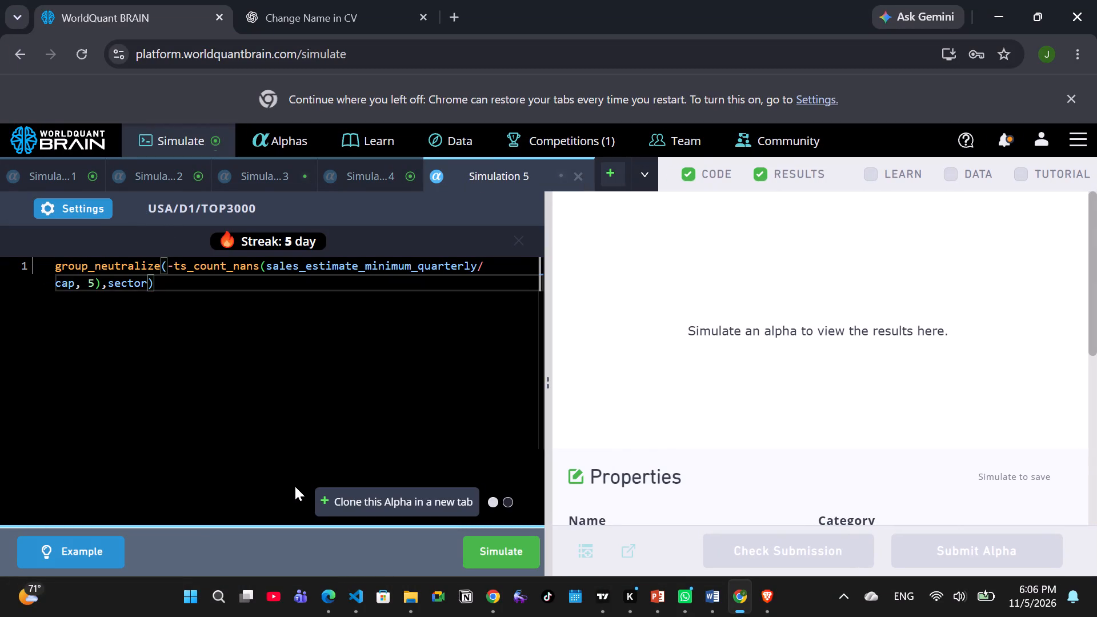
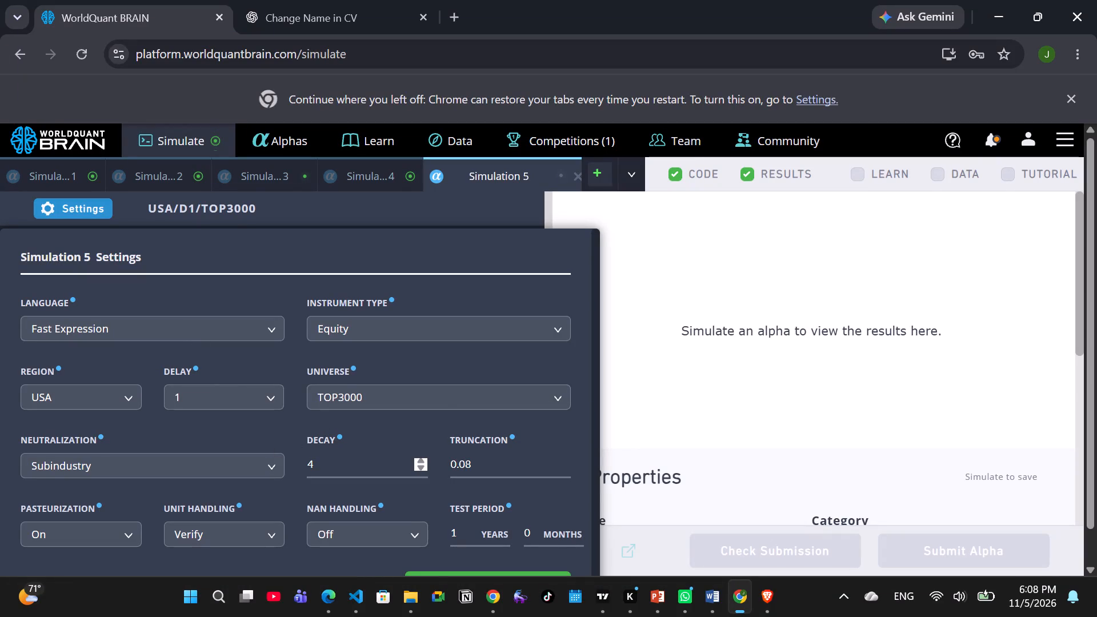
Close Simulation 5's settings and run the simulation of its sector-neutralized sales-estimate expression.
click(475, 184)
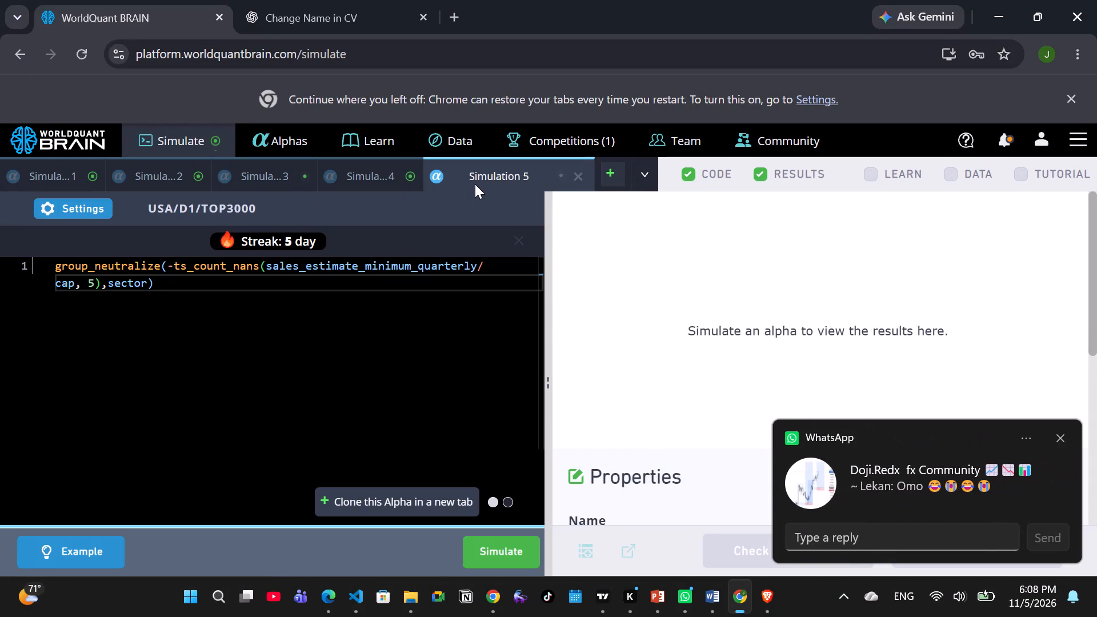
click(488, 556)
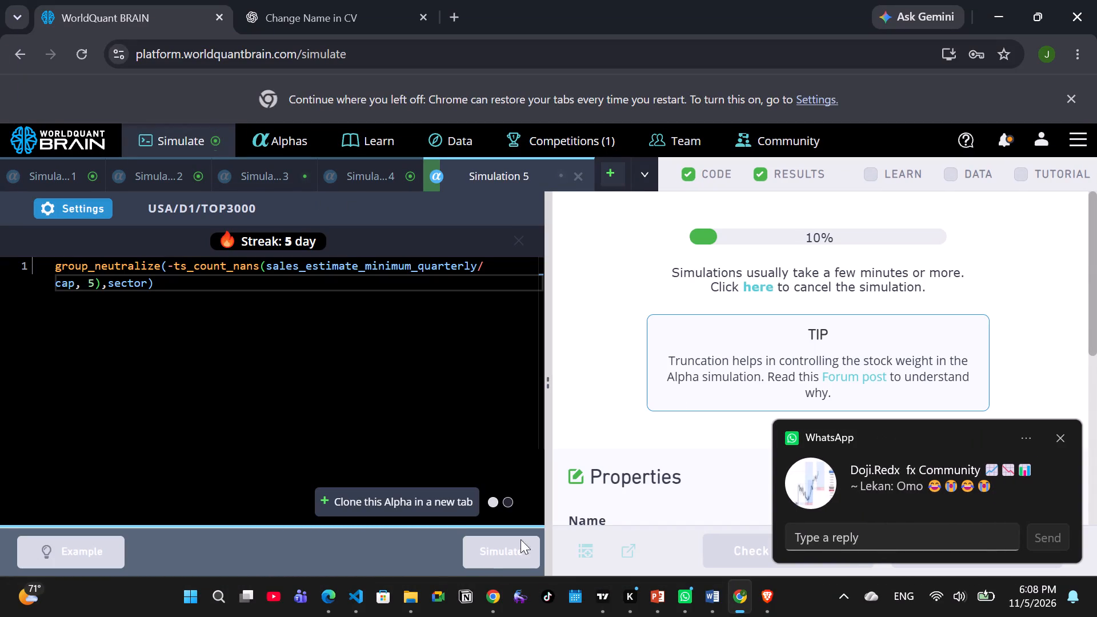
In Simulation 4, set neutralization to Market, apply the settings and rerun the simulation.
click(373, 182)
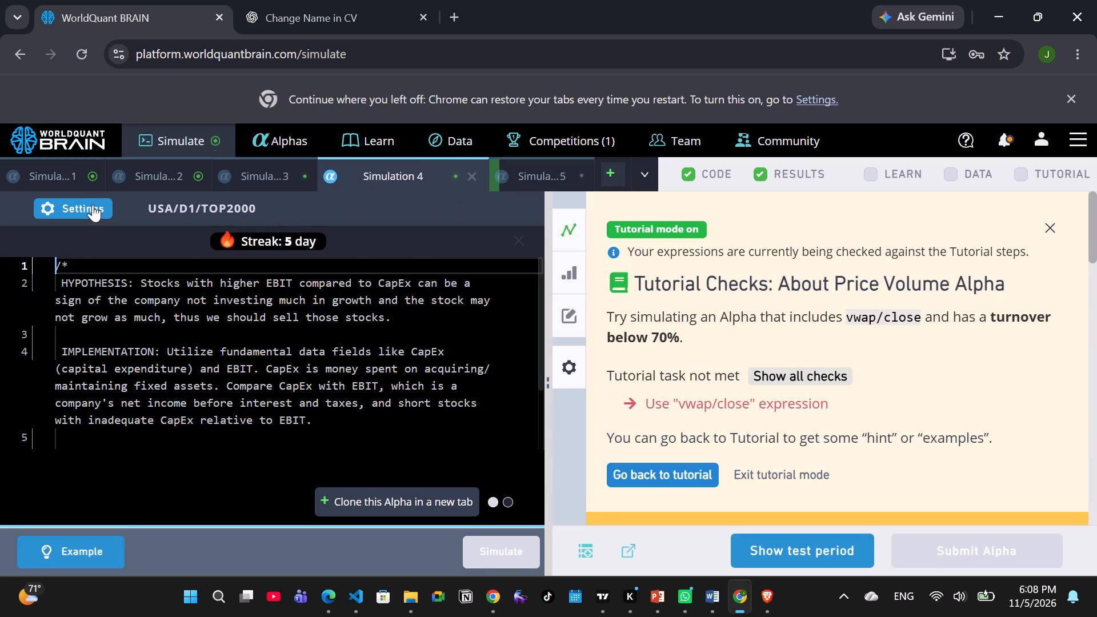
click(93, 205)
click(228, 464)
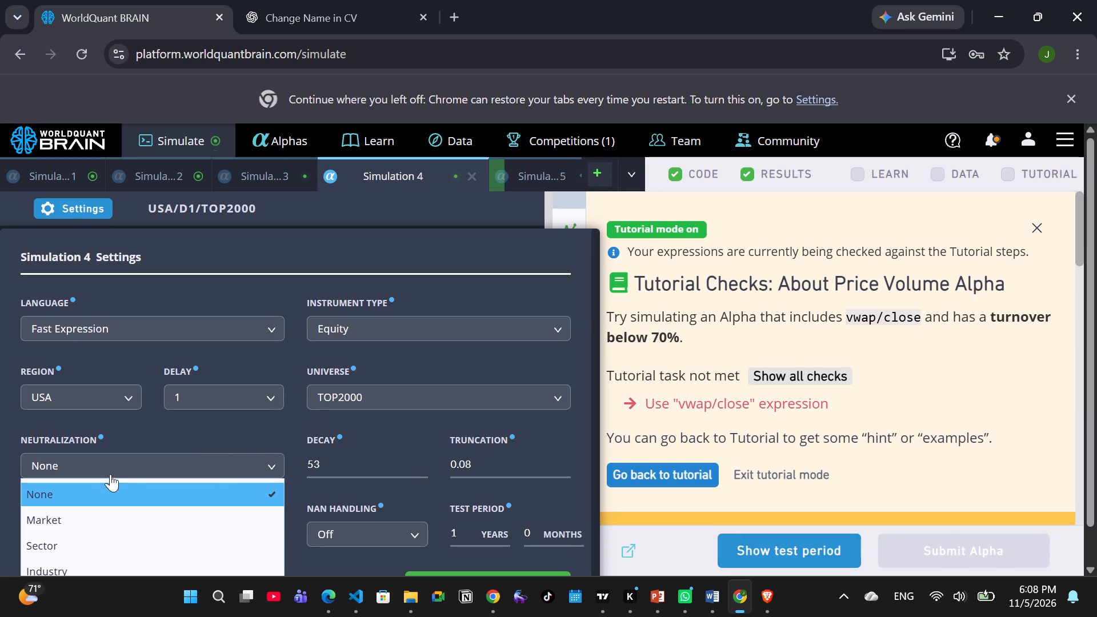
click(87, 530)
scroll(253, 498, down, 3)
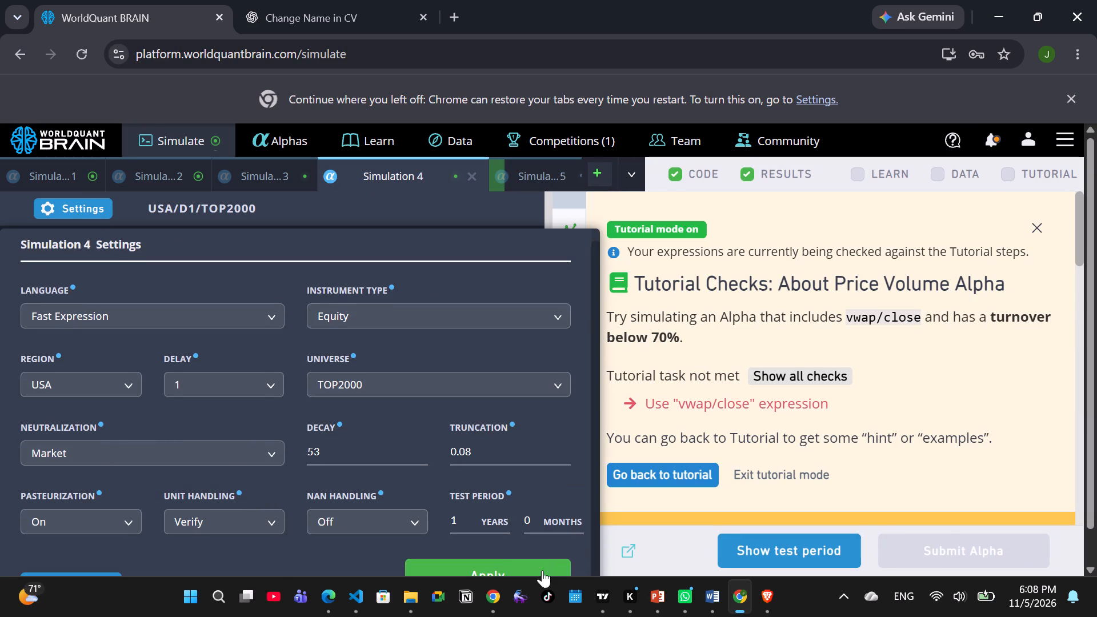
drag(501, 558, 481, 567)
click(481, 567)
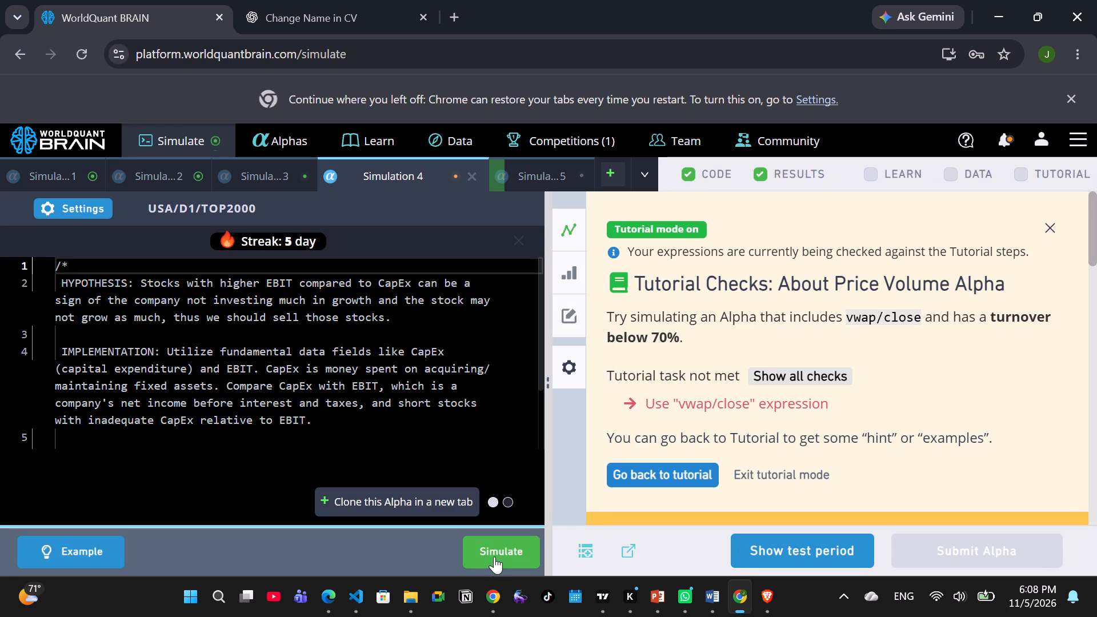
click(495, 555)
Open the simulation settings of Simulation 3.
click(257, 170)
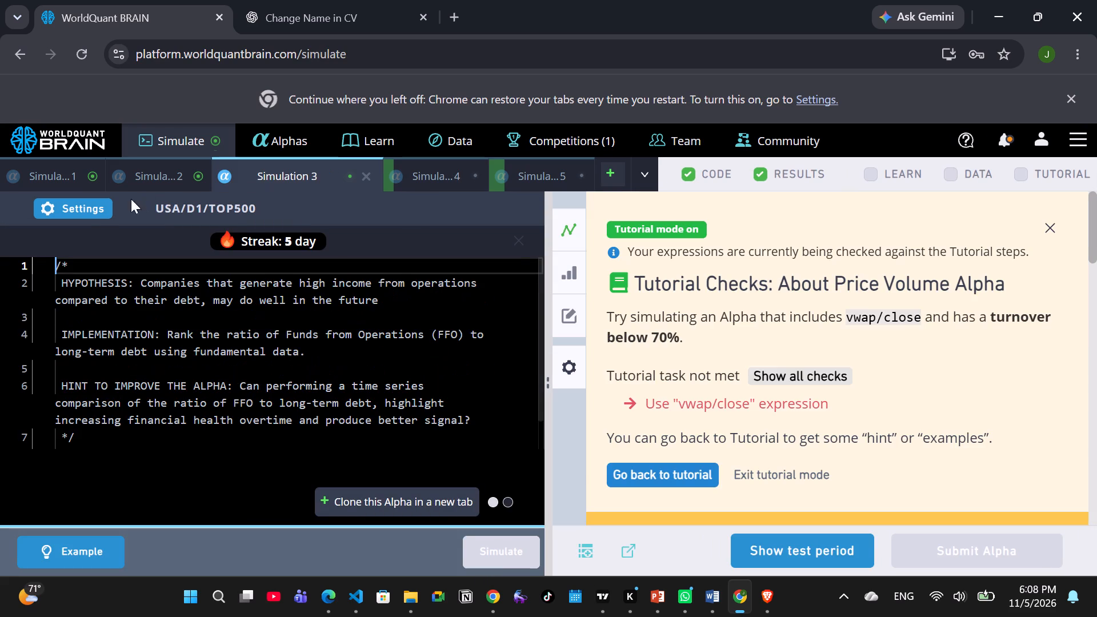
click(97, 208)
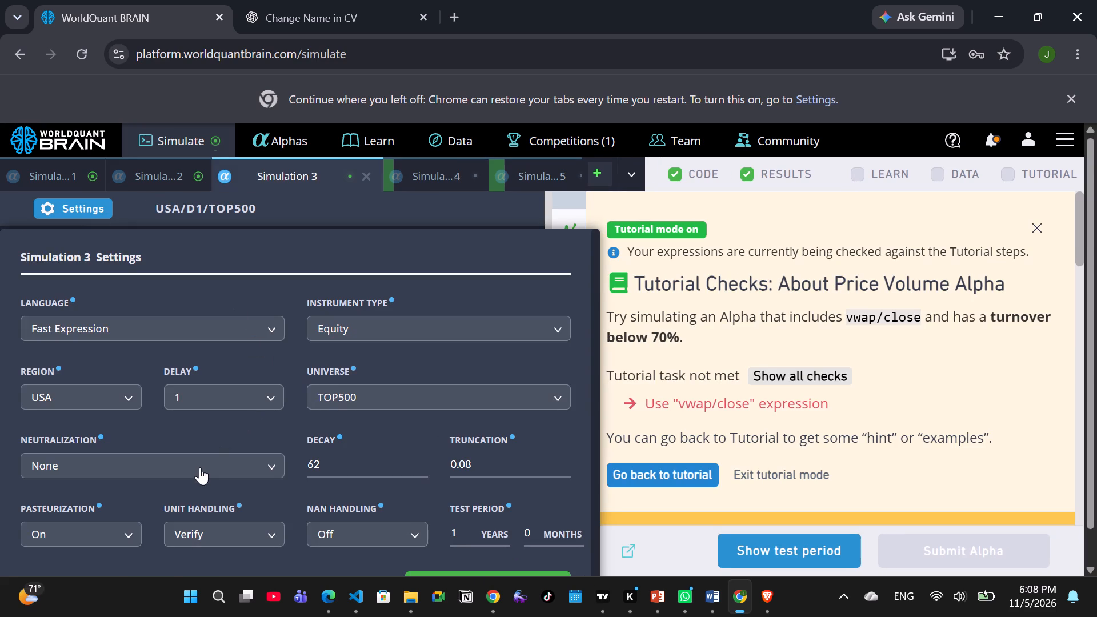
Set Simulation 3's neutralization to Market, apply the settings, and rerun the simulation.
click(200, 467)
click(69, 515)
scroll(382, 518, down, 2)
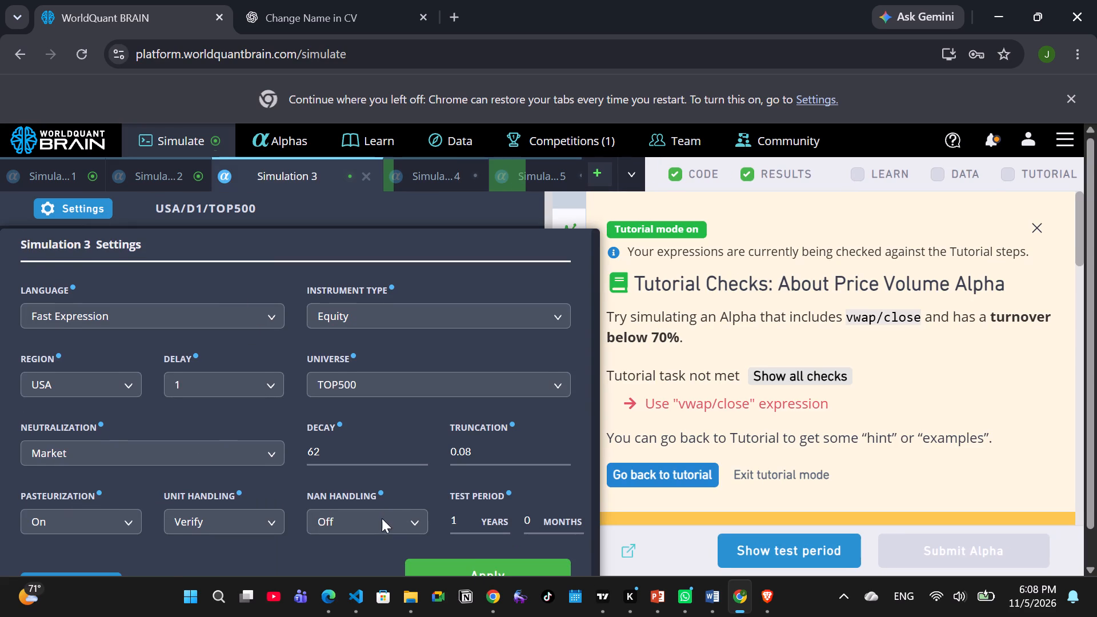
scroll(382, 518, down, 1)
click(507, 572)
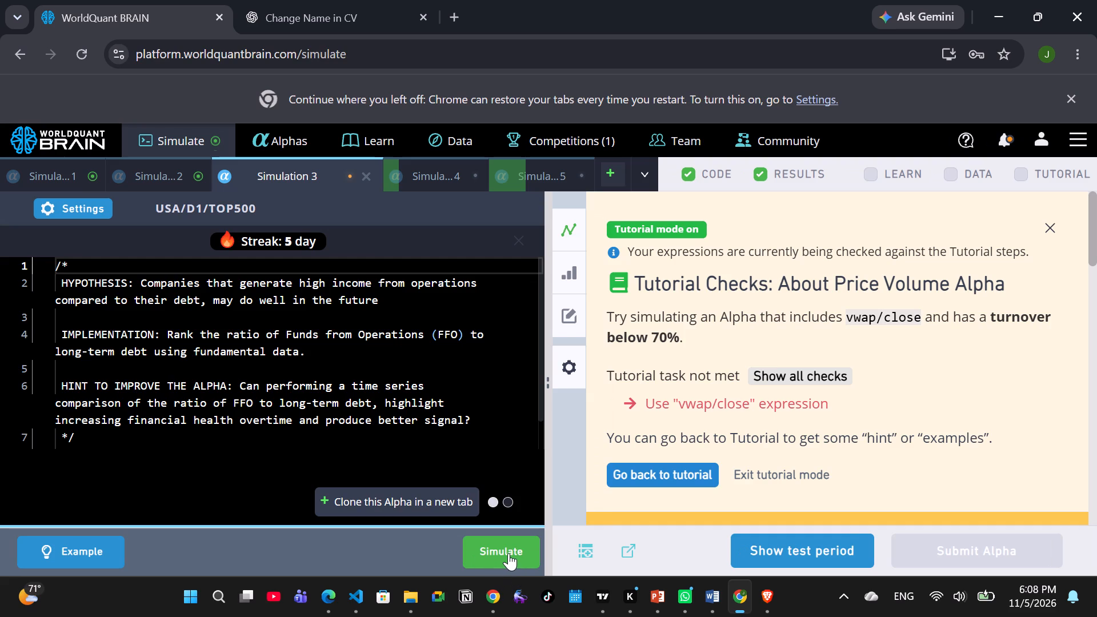
click(509, 553)
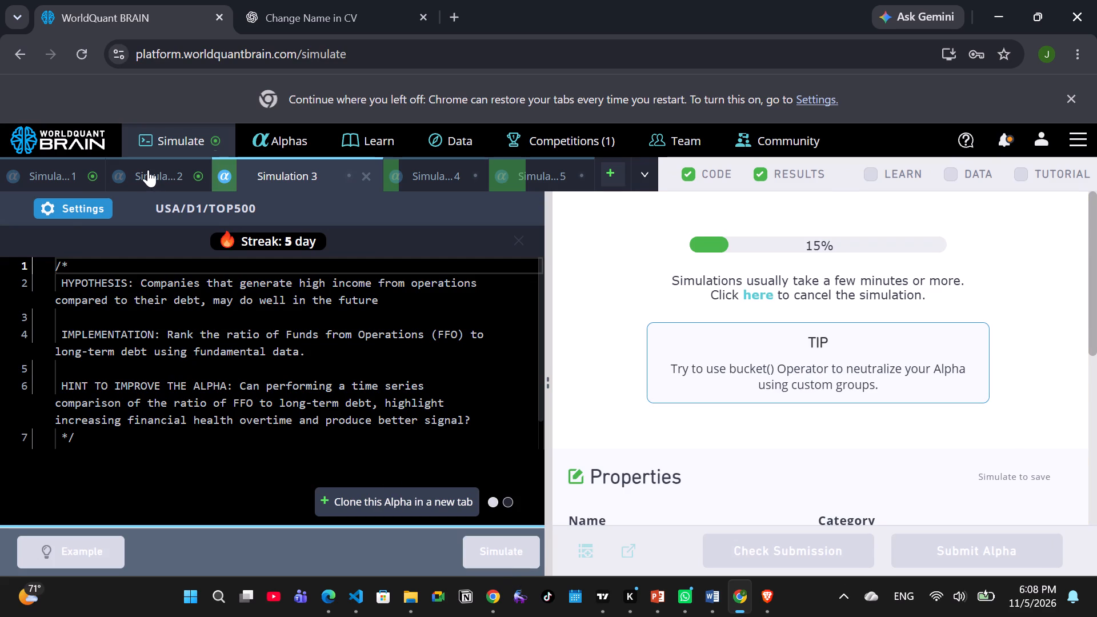
Set Simulation 2's decay to 25, apply the settings, and try to rerun the simulation.
click(148, 170)
click(58, 209)
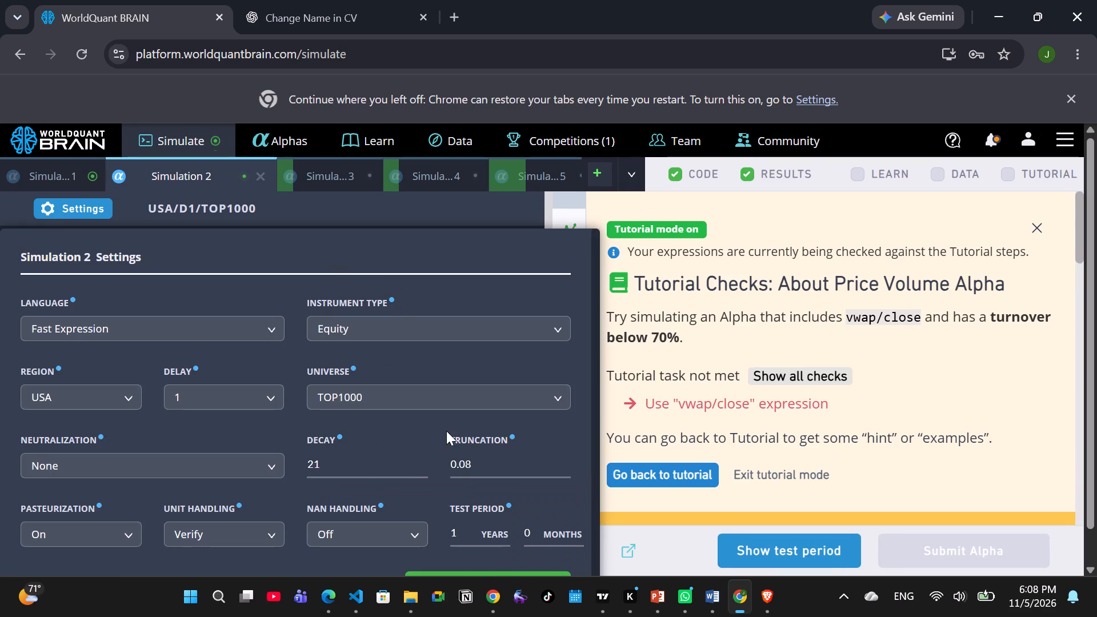
triple_click(420, 459)
click(420, 459)
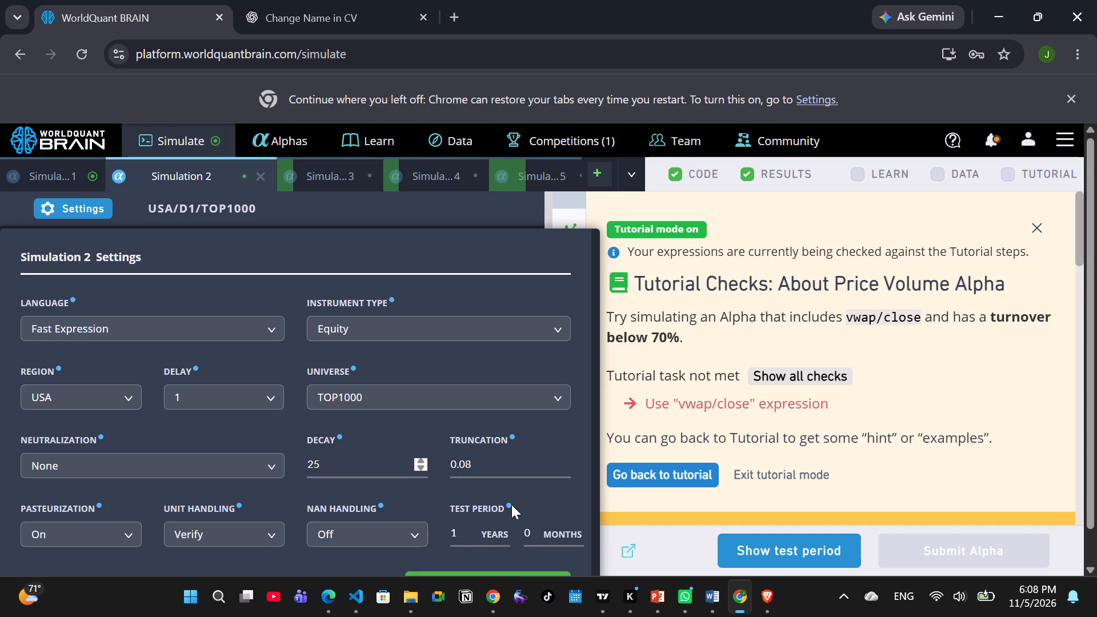
scroll(511, 504, down, 2)
click(511, 571)
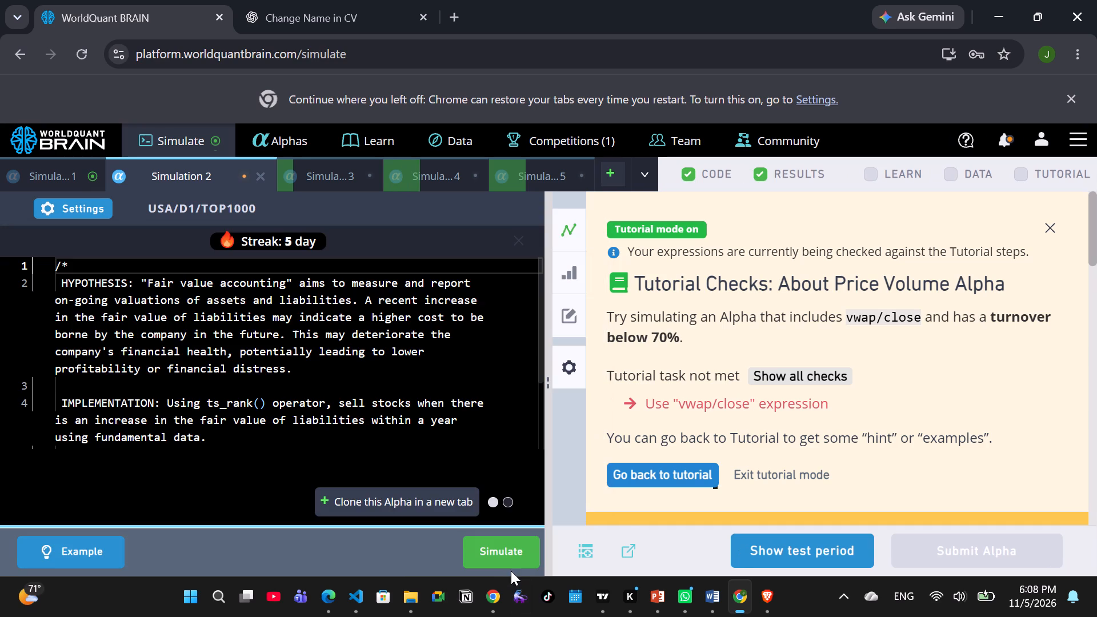
click(503, 558)
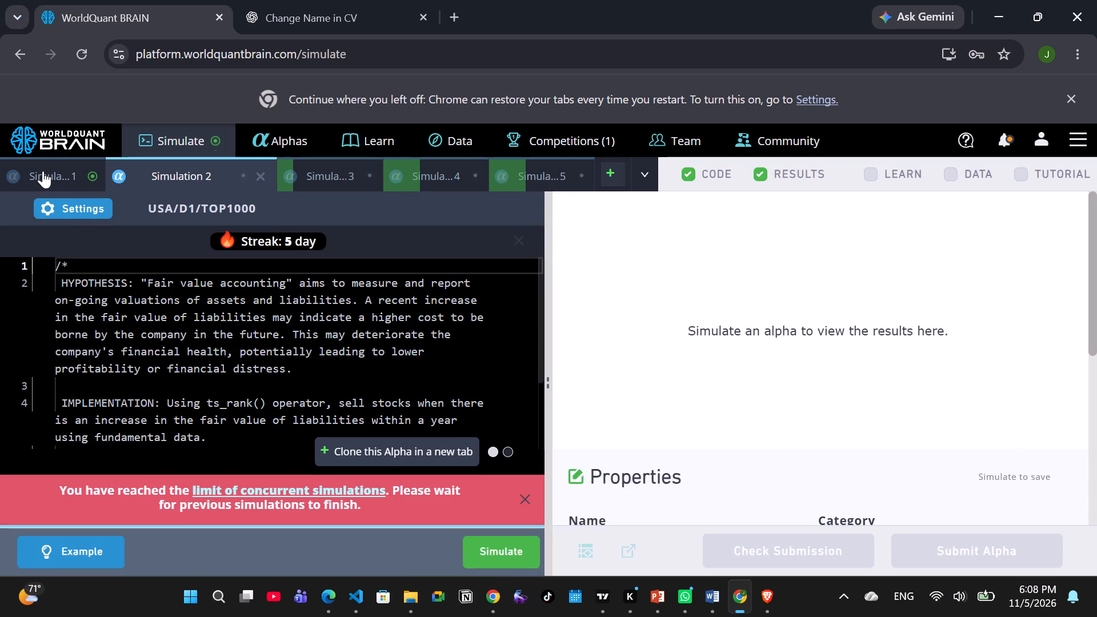
Set Simulation 1's neutralization to Market and apply the settings.
click(43, 171)
drag(79, 208, 351, 471)
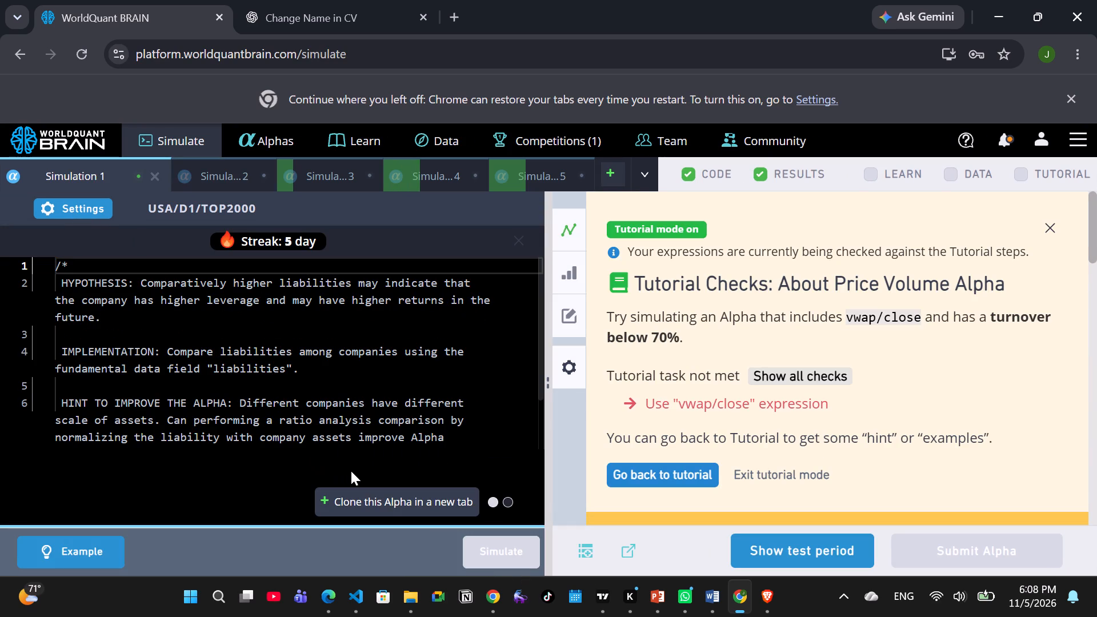
drag(351, 471, 355, 471)
click(82, 218)
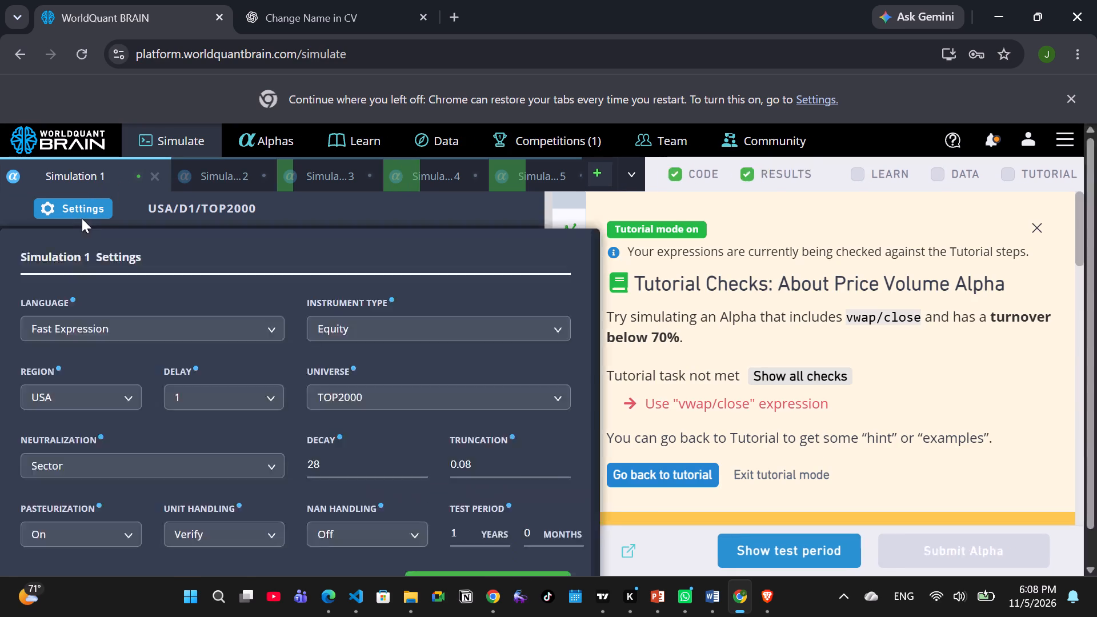
click(251, 467)
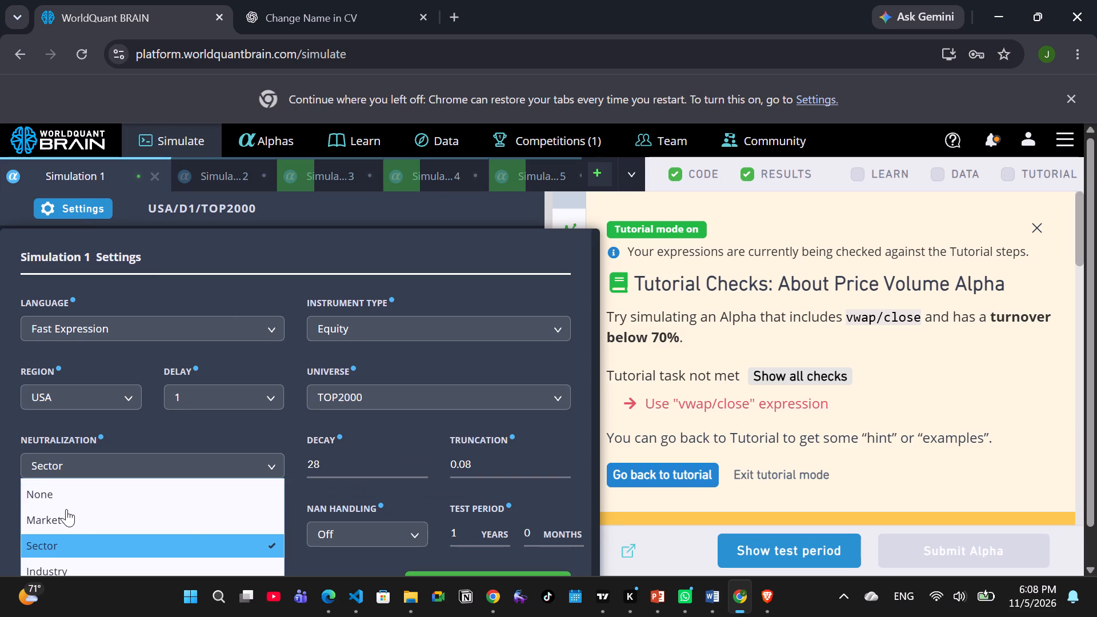
click(66, 509)
scroll(355, 515, down, 3)
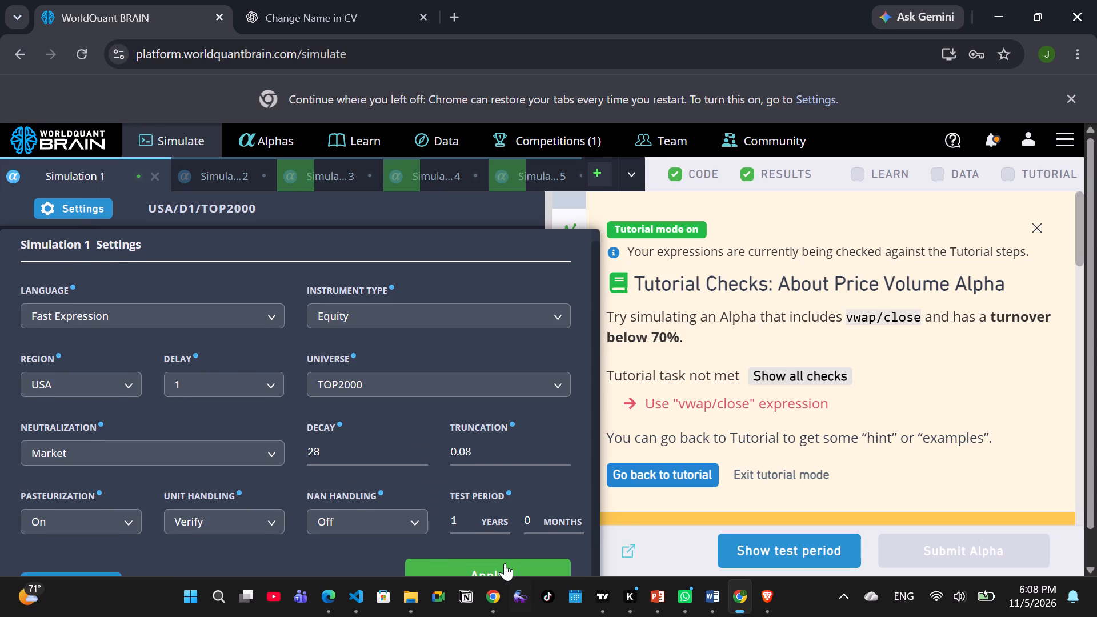
click(505, 563)
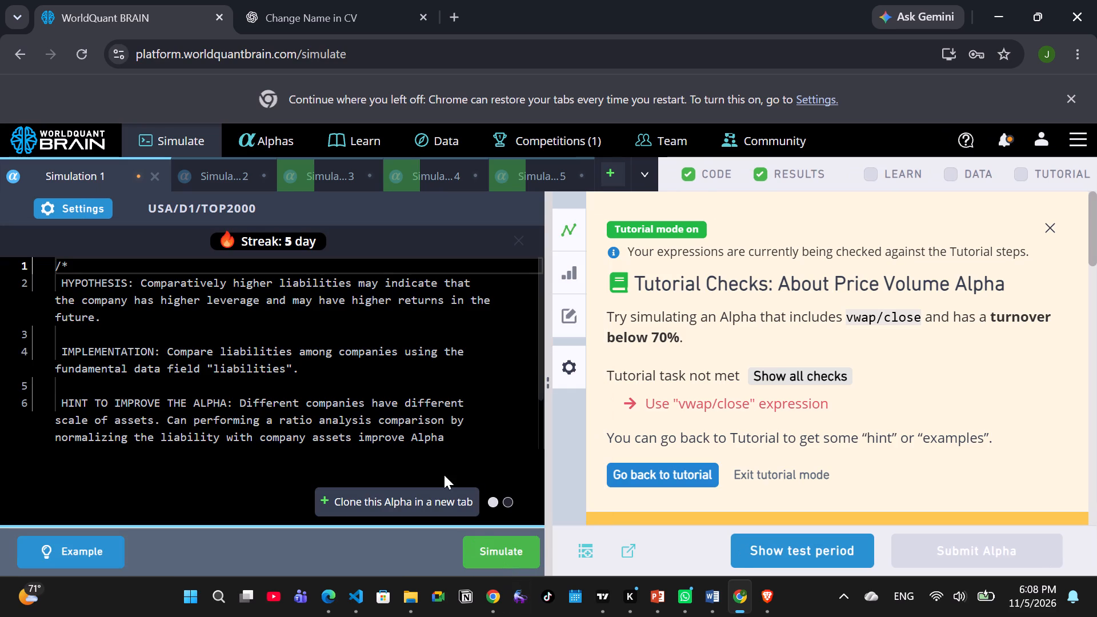
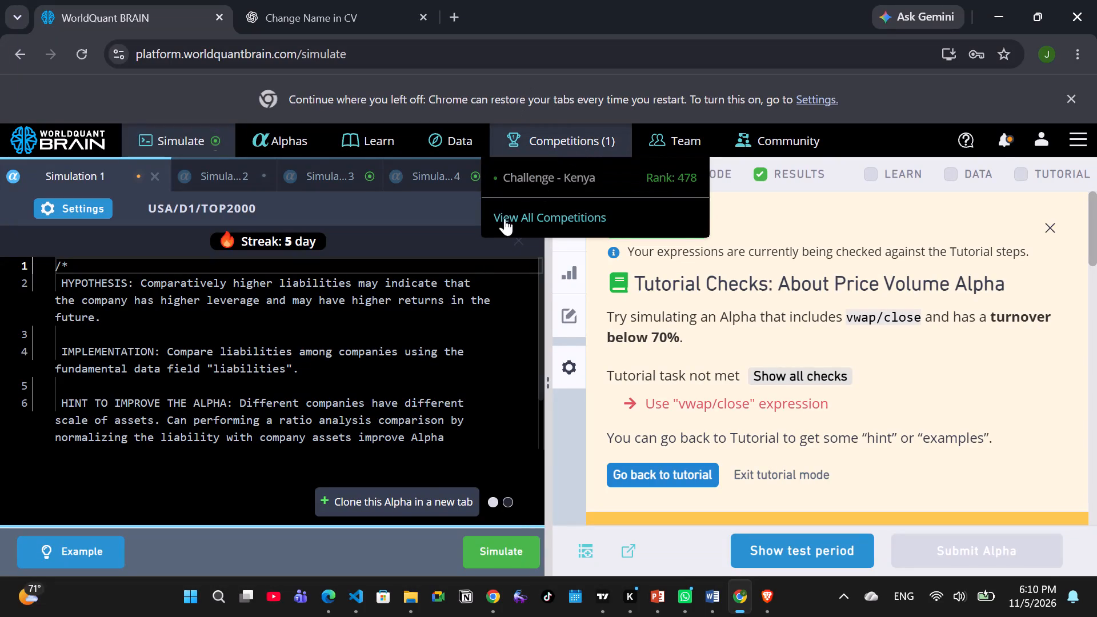
Open Simulation 5, show its test period results, and submit the alpha.
click(533, 175)
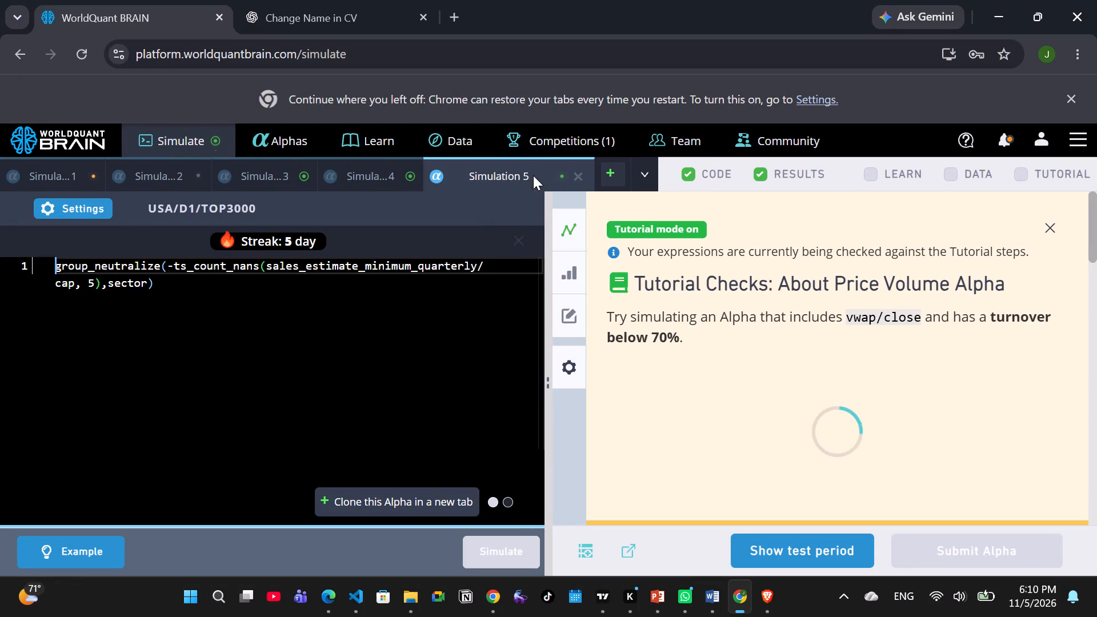
click(761, 553)
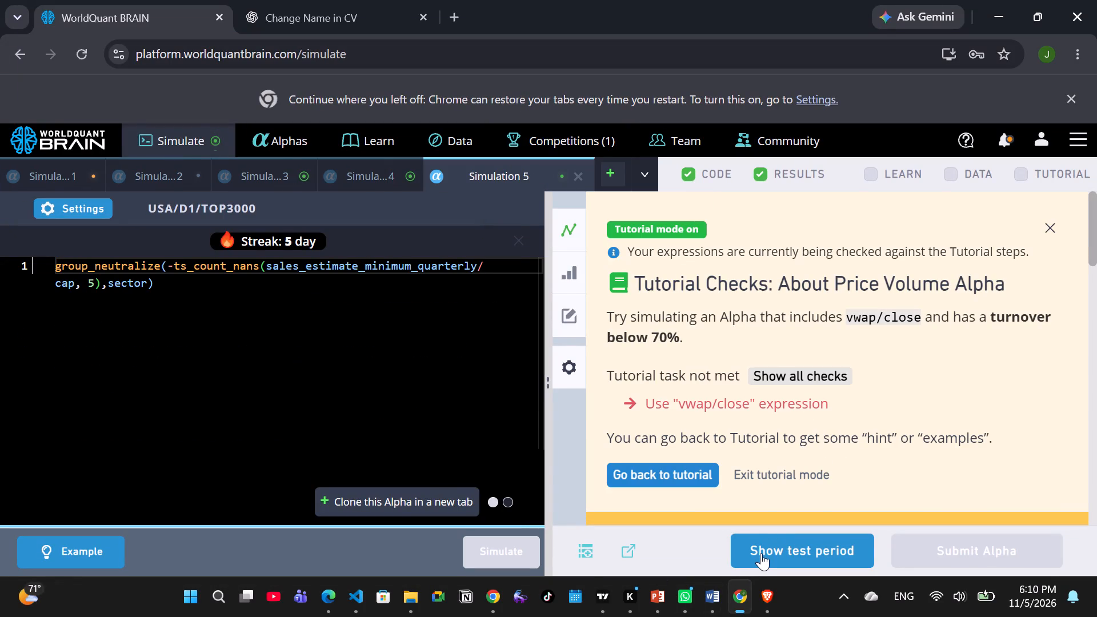
scroll(854, 339, down, 5)
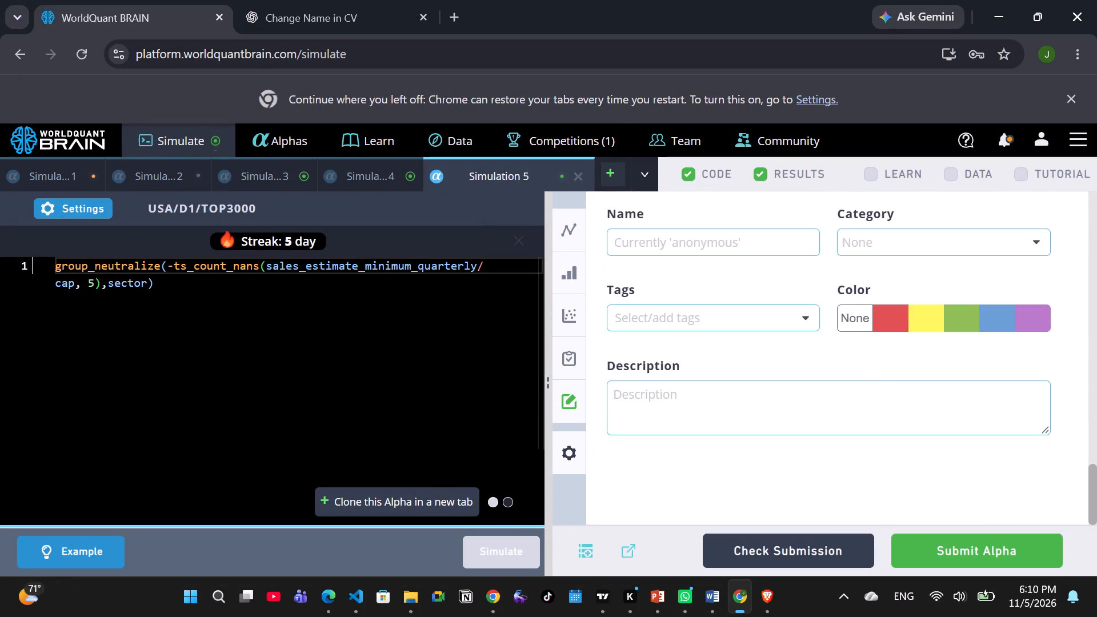
scroll(892, 397, up, 5)
click(948, 558)
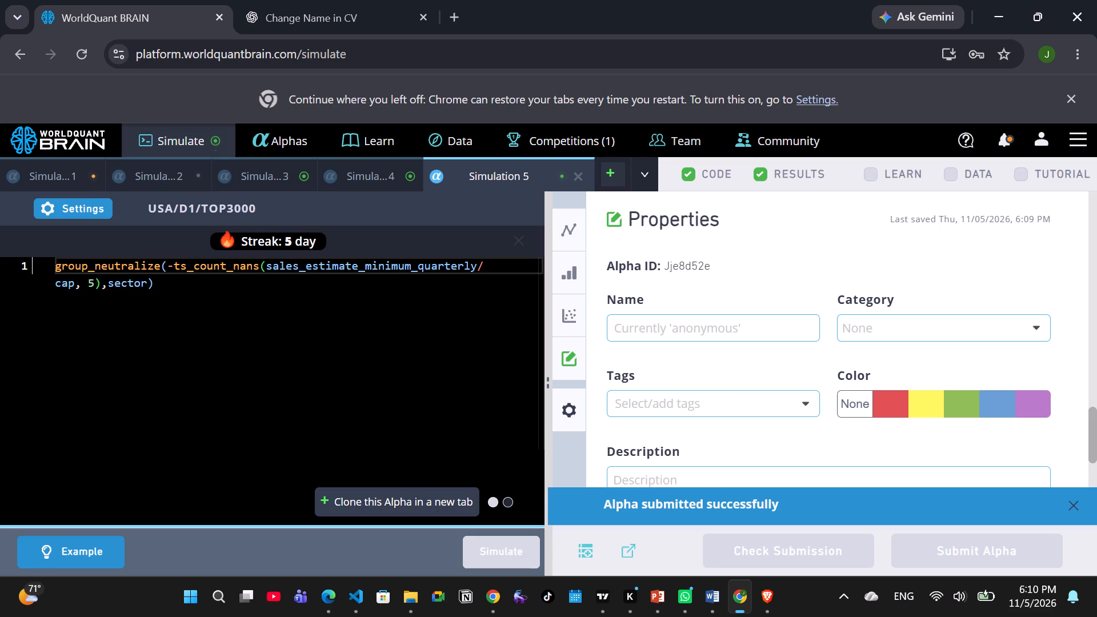
Set Simulation 5's decay to 7, apply the settings, and rerun the simulation.
click(100, 215)
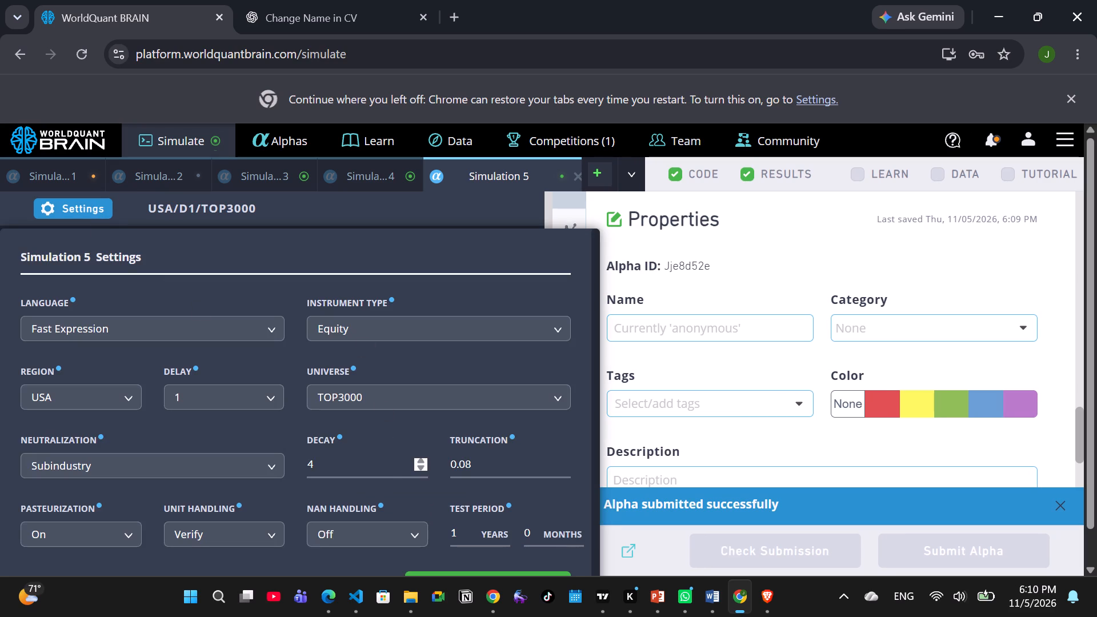
triple_click(423, 464)
scroll(477, 480, down, 1)
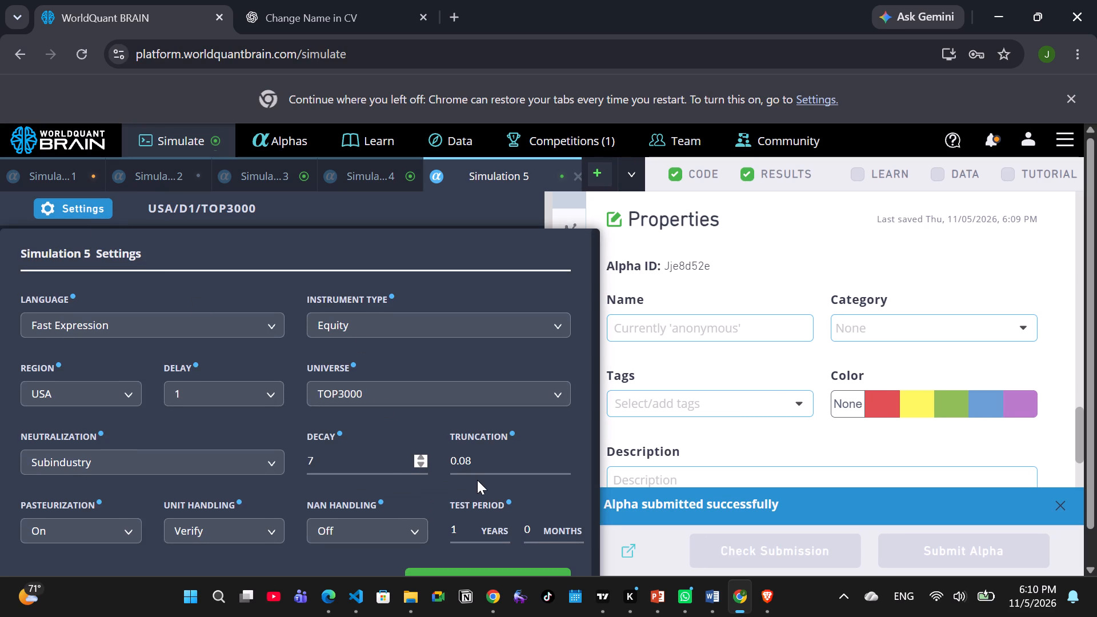
scroll(477, 480, down, 2)
click(501, 567)
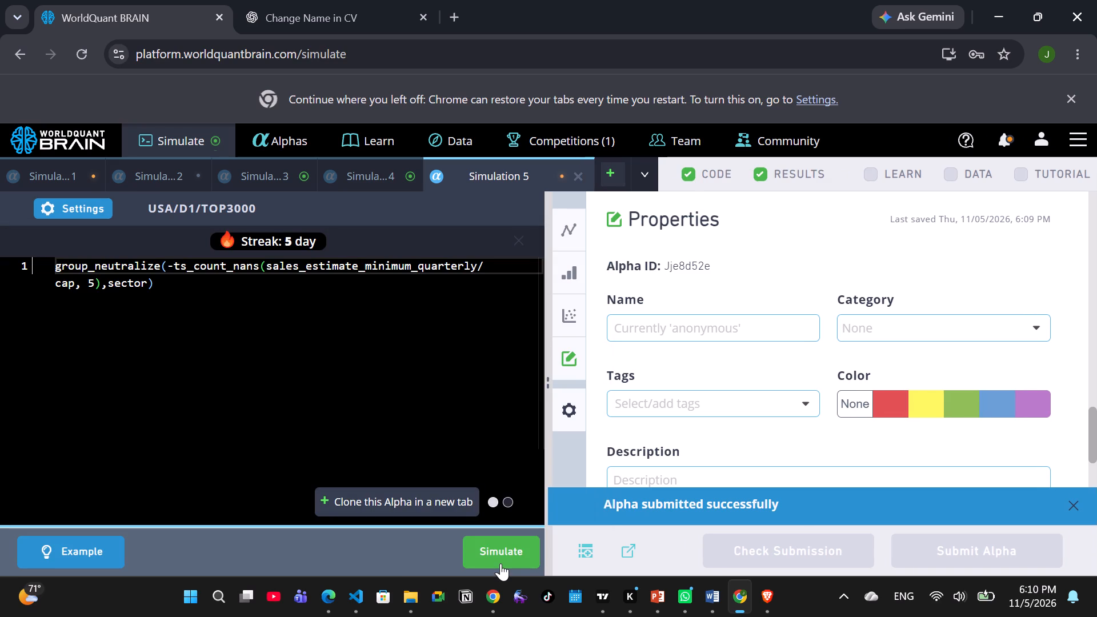
click(501, 563)
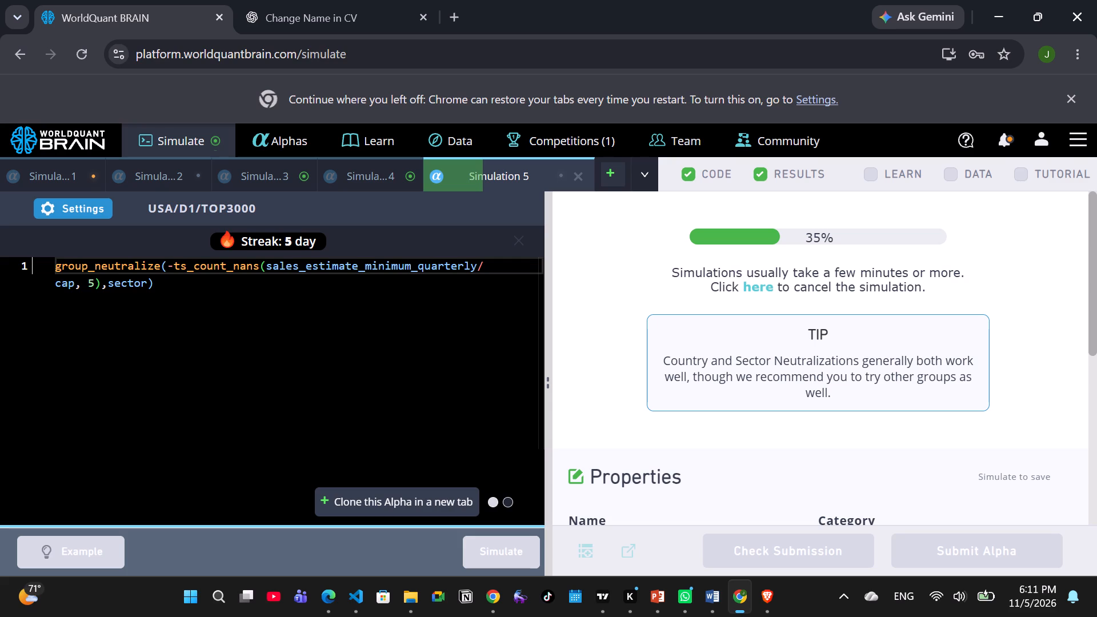
Capture a rectangular screenshot of nearly the whole screen, covering the running Simulation 5 page.
key(shift+super+s)
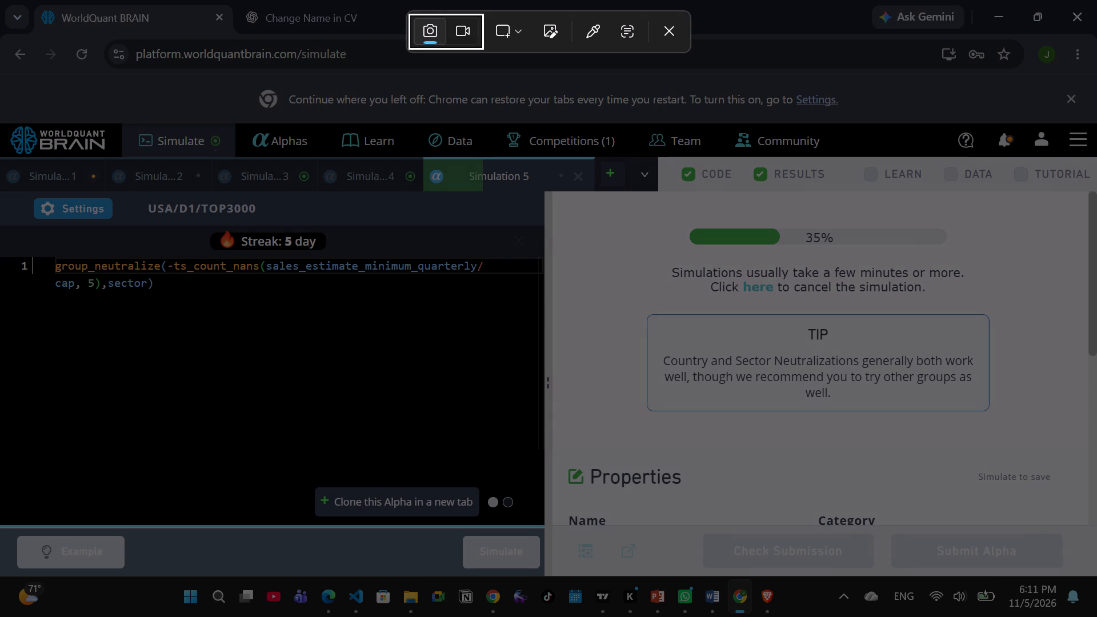
drag(9, 8, 453, 497)
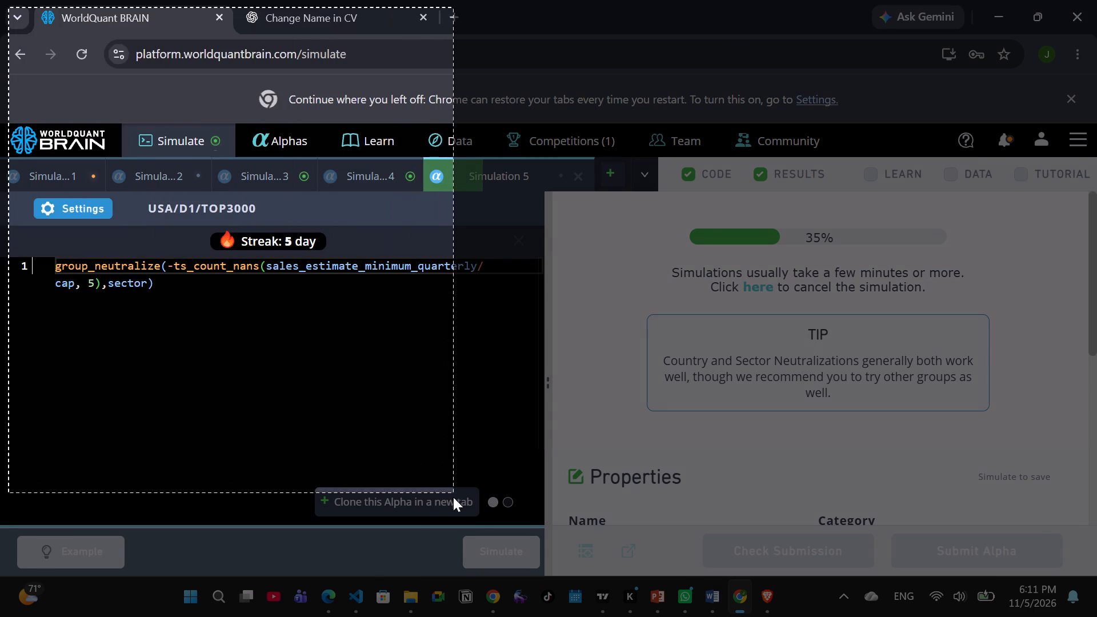
drag(453, 497, 935, 591)
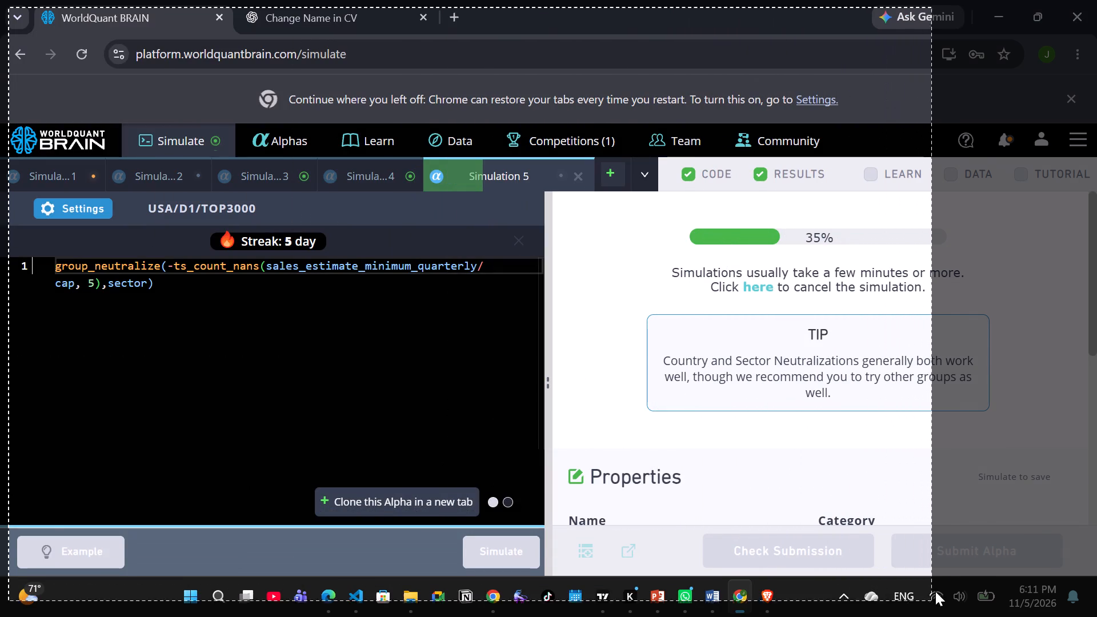
drag(935, 591, 1096, 584)
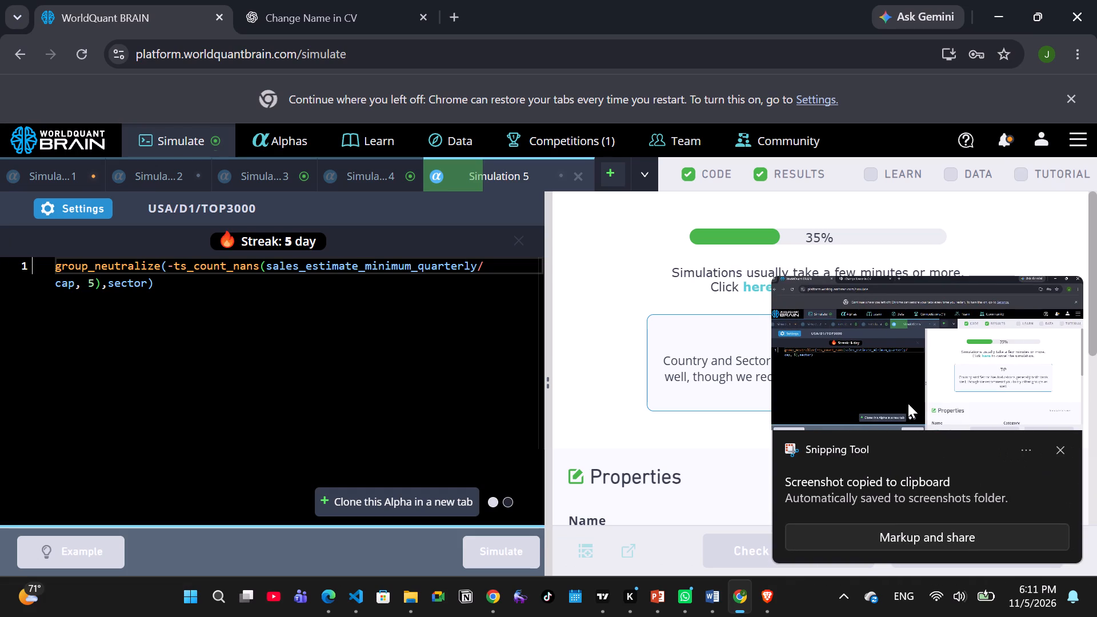
Open the captured screenshot in Snipping Tool and bring up its sharing options.
click(908, 403)
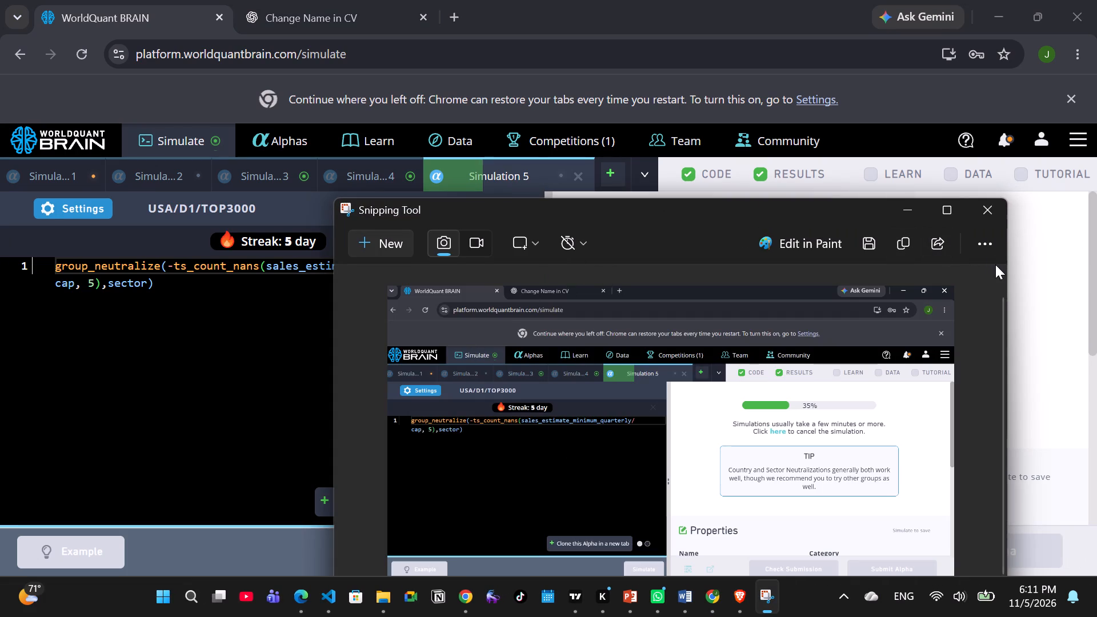
click(939, 241)
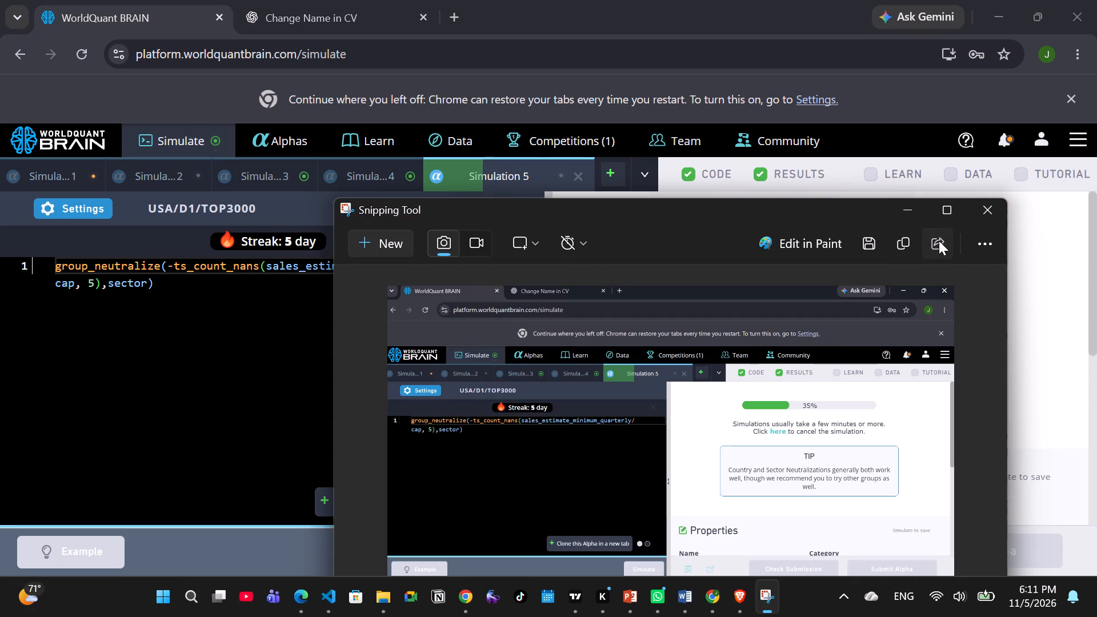
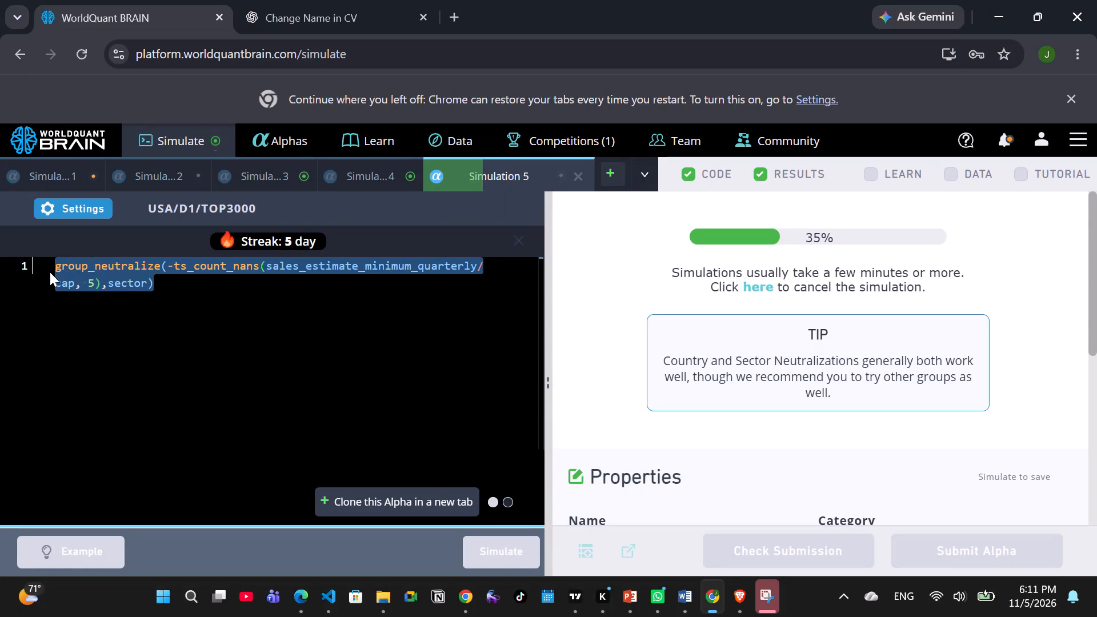
Copy the selected group_neutralize alpha expression from Simulation 5's code.
key(ctrl+c)
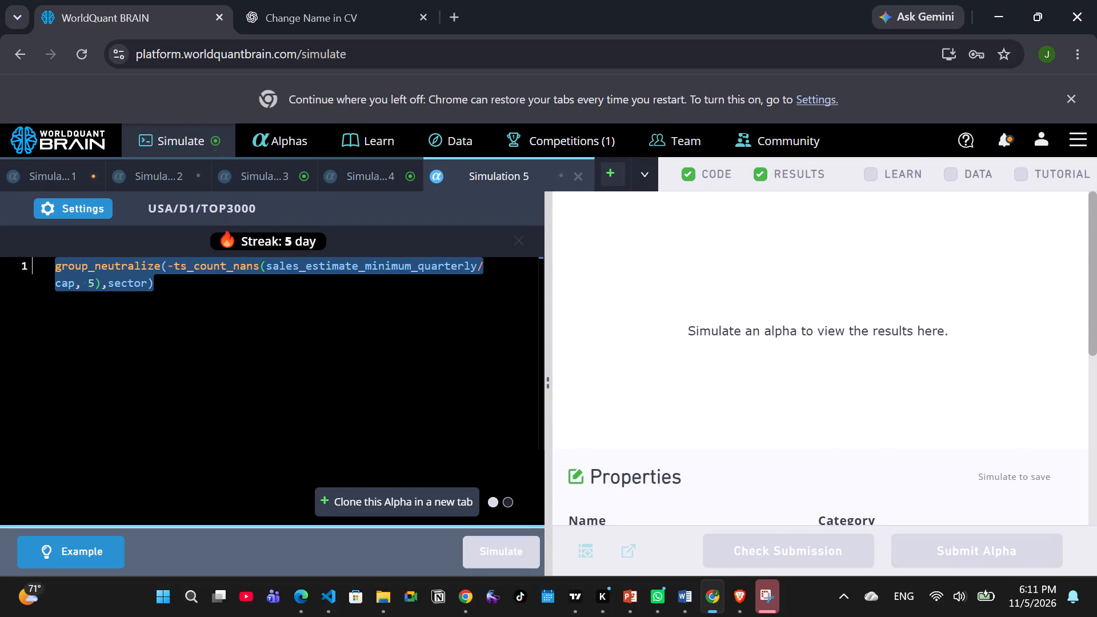
Check Simulation 5's submission once its results load, and try to submit the alpha.
click(772, 560)
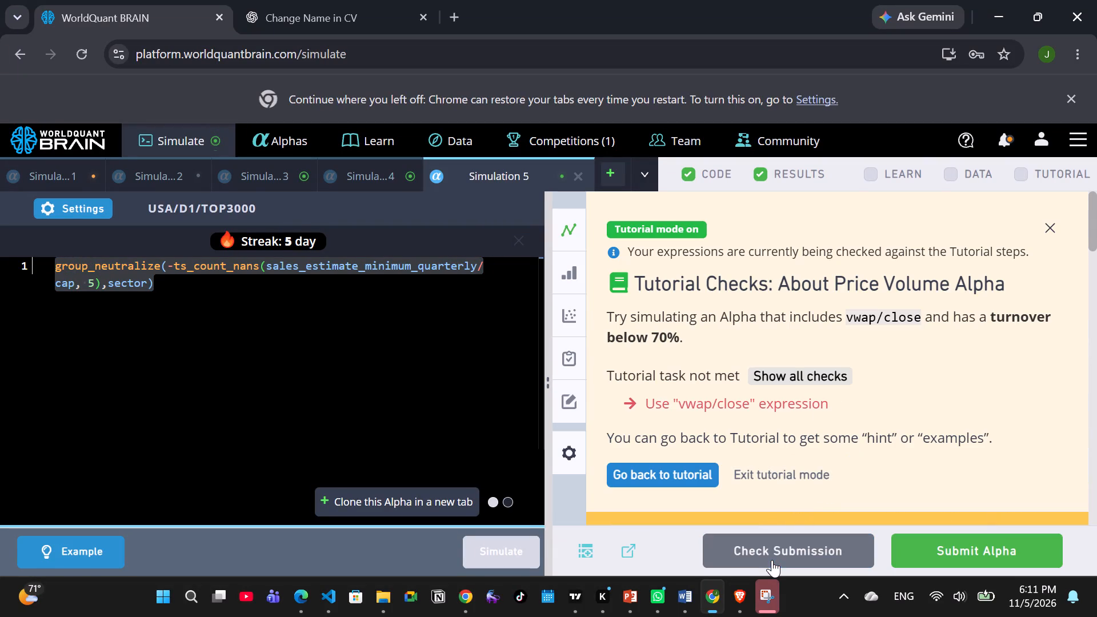
scroll(816, 392, down, 2)
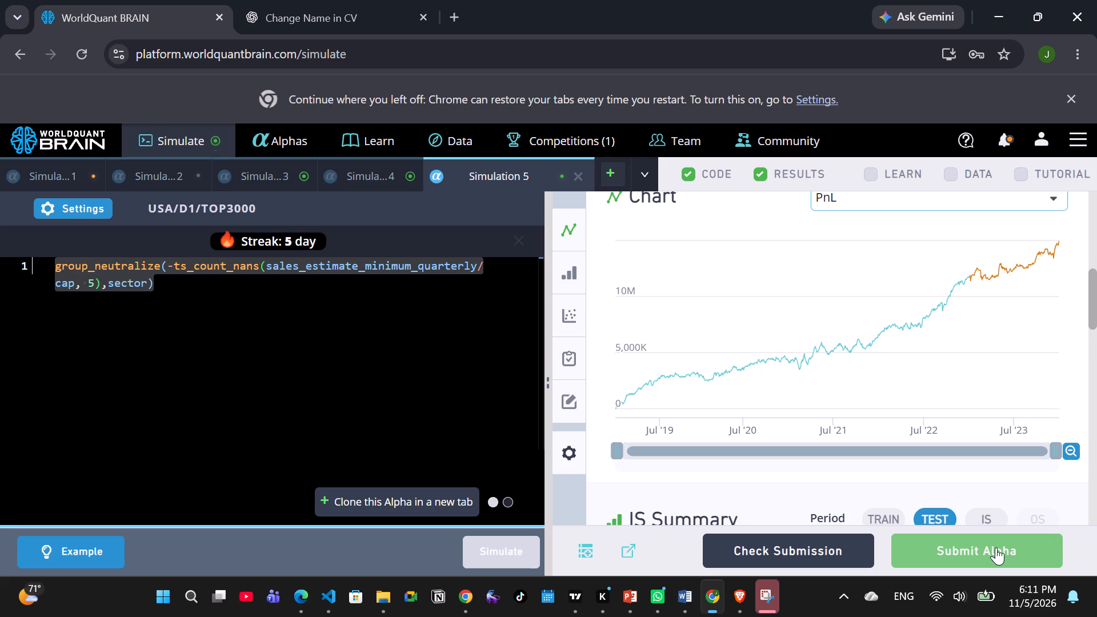
click(996, 547)
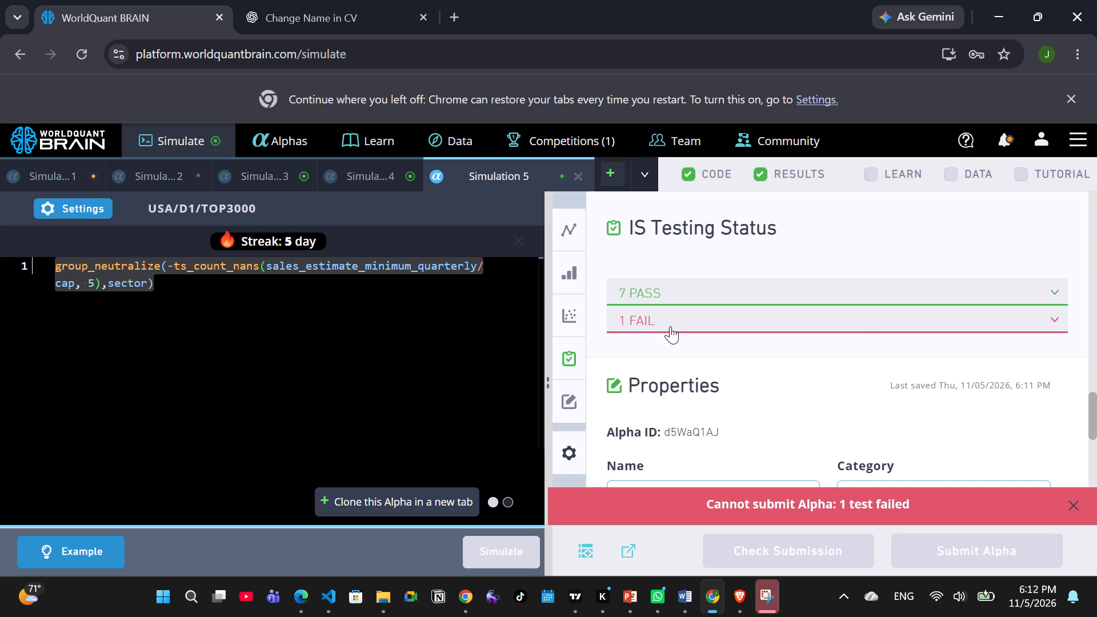
Open the simulation settings for Simulation 5.
click(79, 211)
Set Simulation 5's decay to 8 and neutralization to None, apply the settings, and rerun the simulation.
click(421, 462)
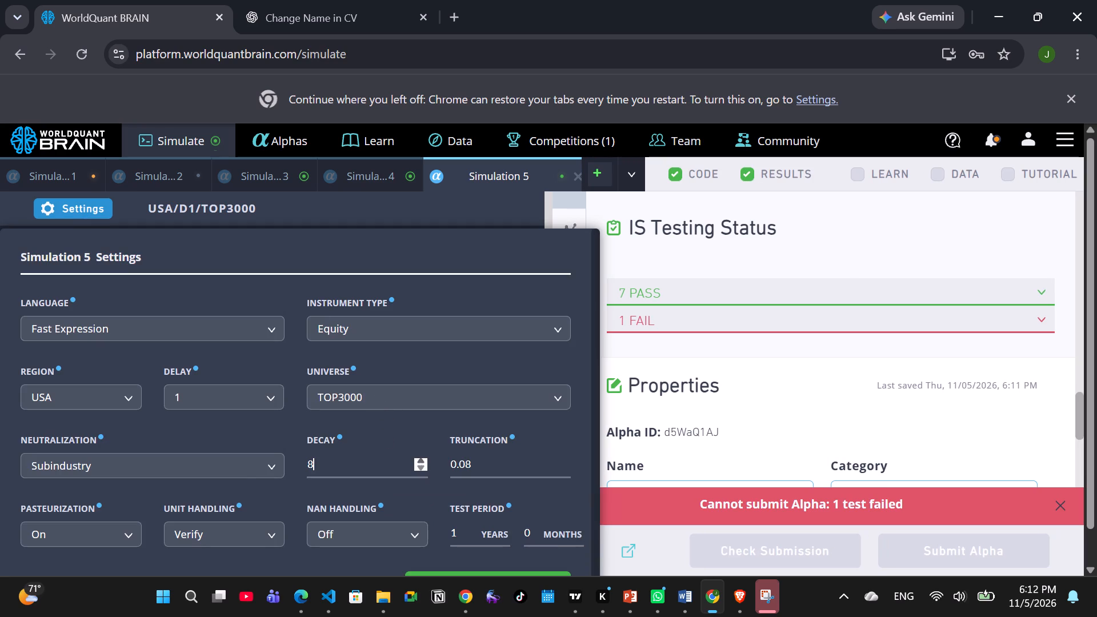
click(245, 469)
click(90, 504)
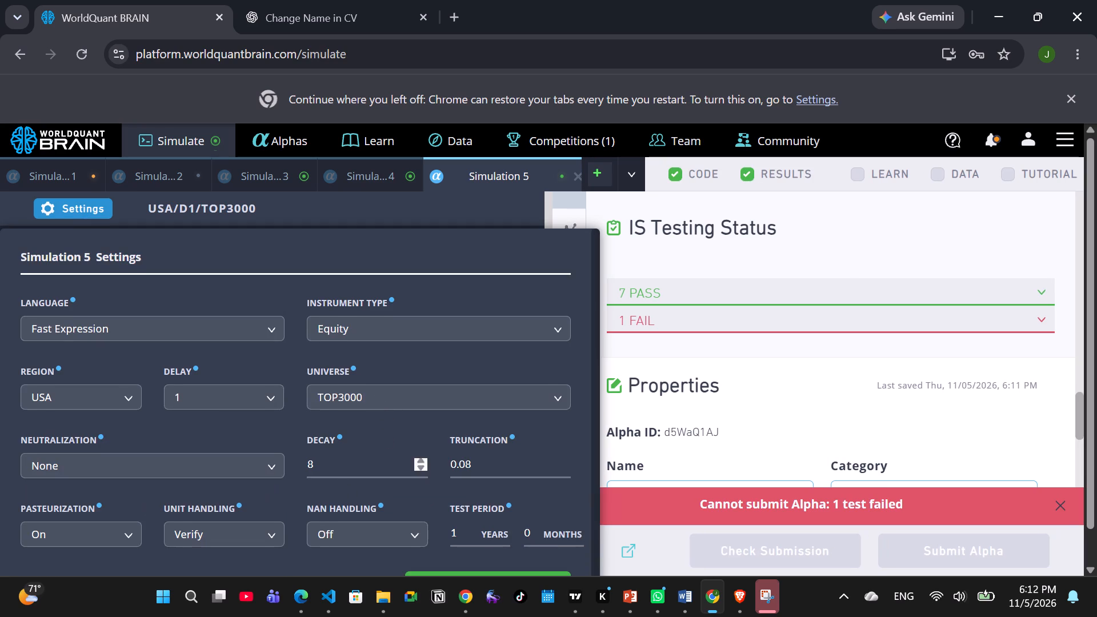
scroll(491, 461, down, 3)
click(473, 569)
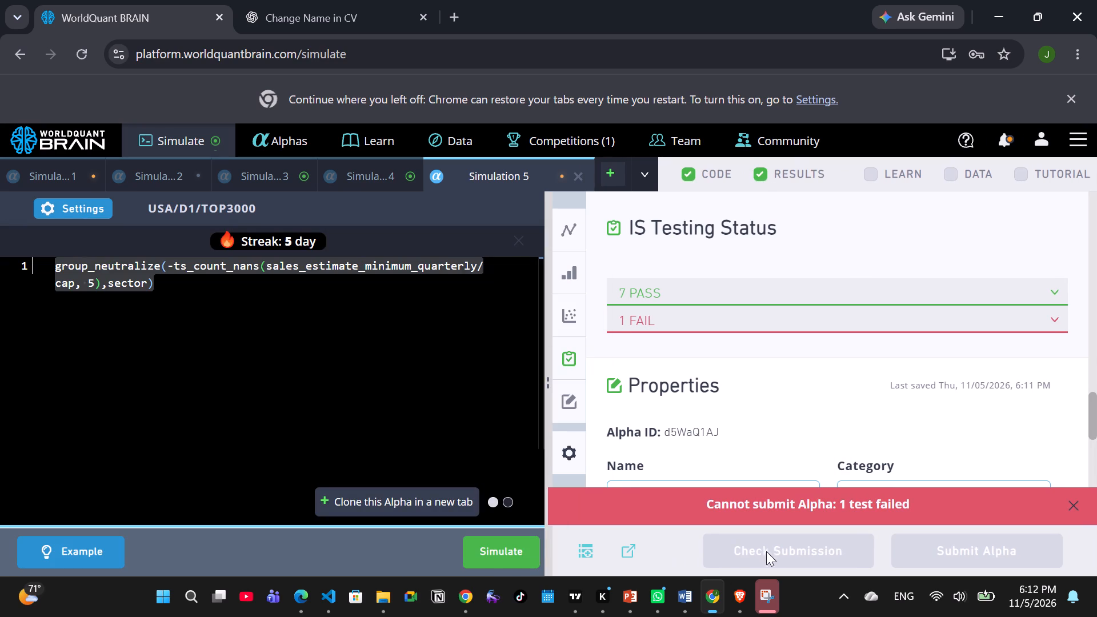
click(486, 554)
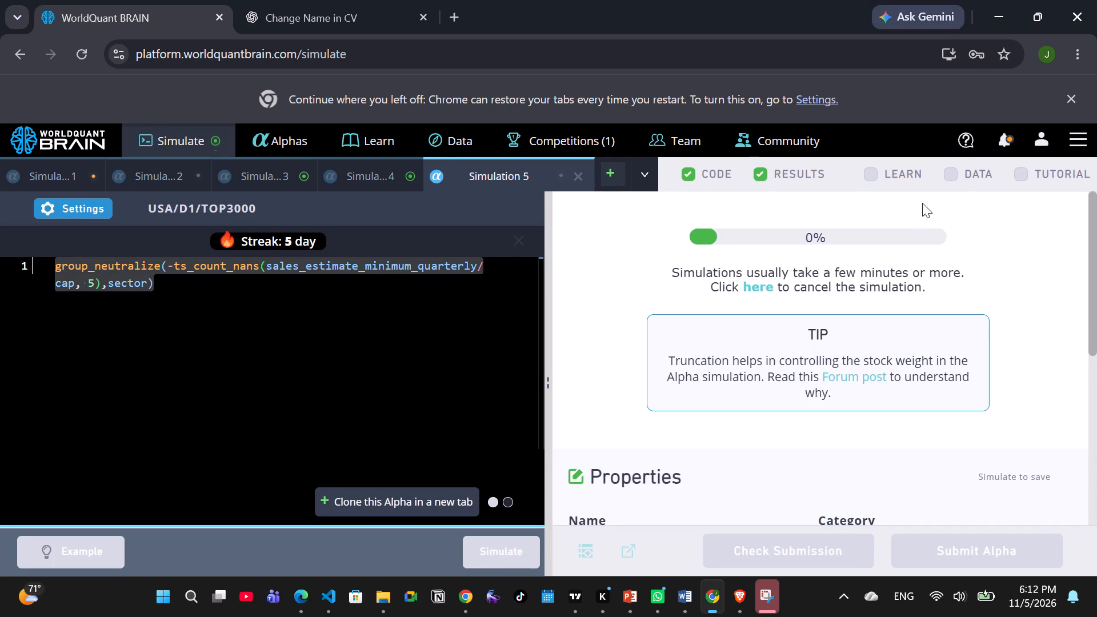
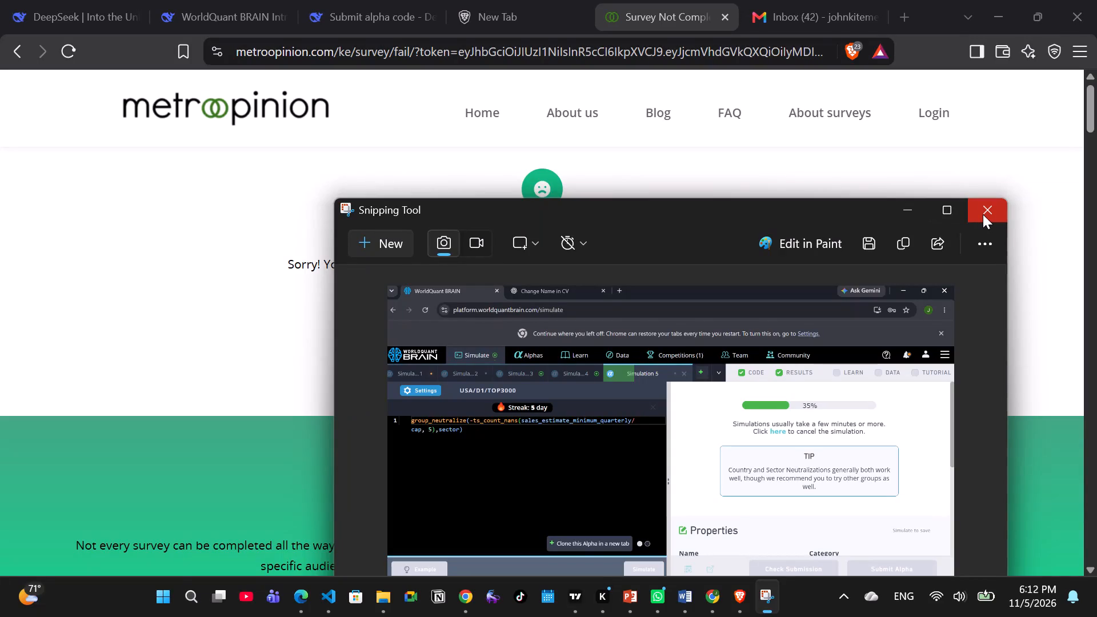
Close the Snipping Tool window holding the screenshot of the running simulation.
click(983, 214)
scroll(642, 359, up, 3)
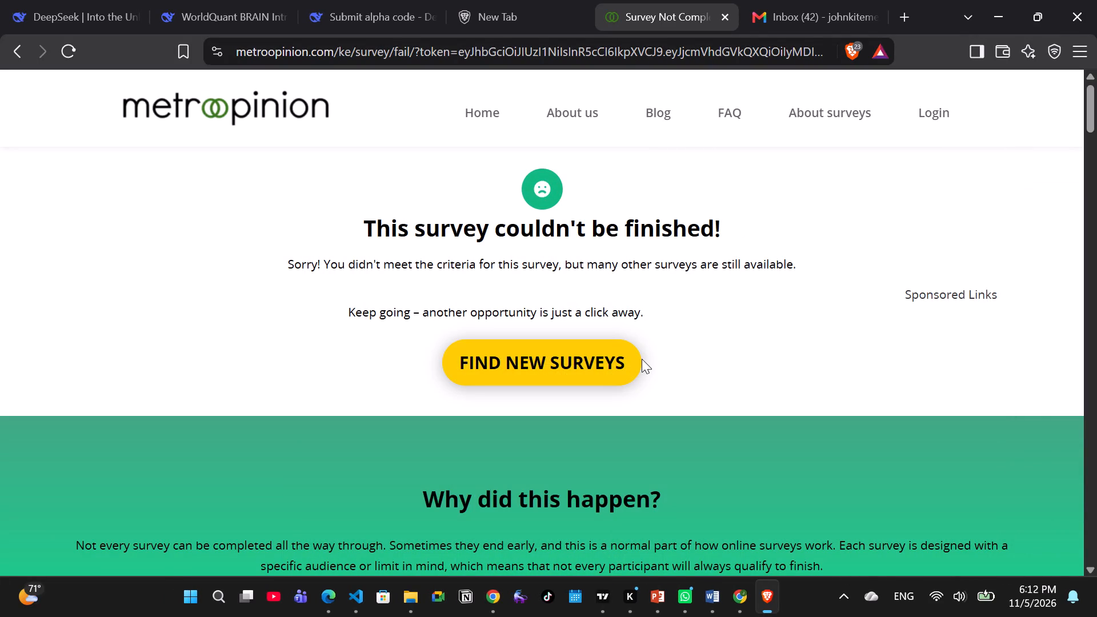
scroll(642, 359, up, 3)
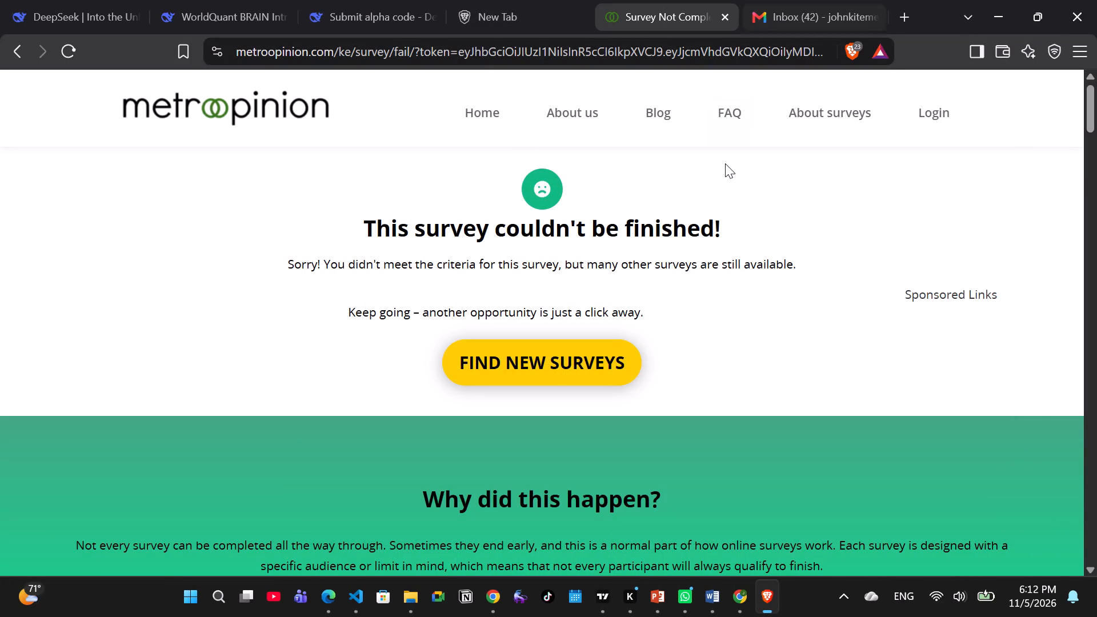
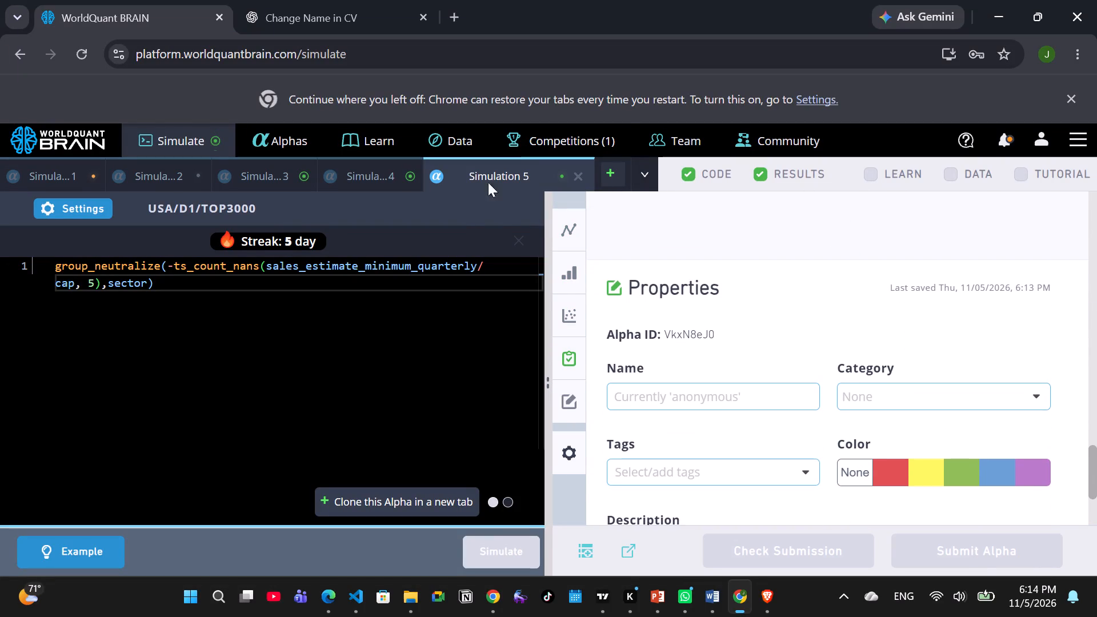
Replace all the code in Simulation 4 with the copied expression group_neutralize(-ts_count_nans(cashflow_op/cap, 5), sector).
click(391, 177)
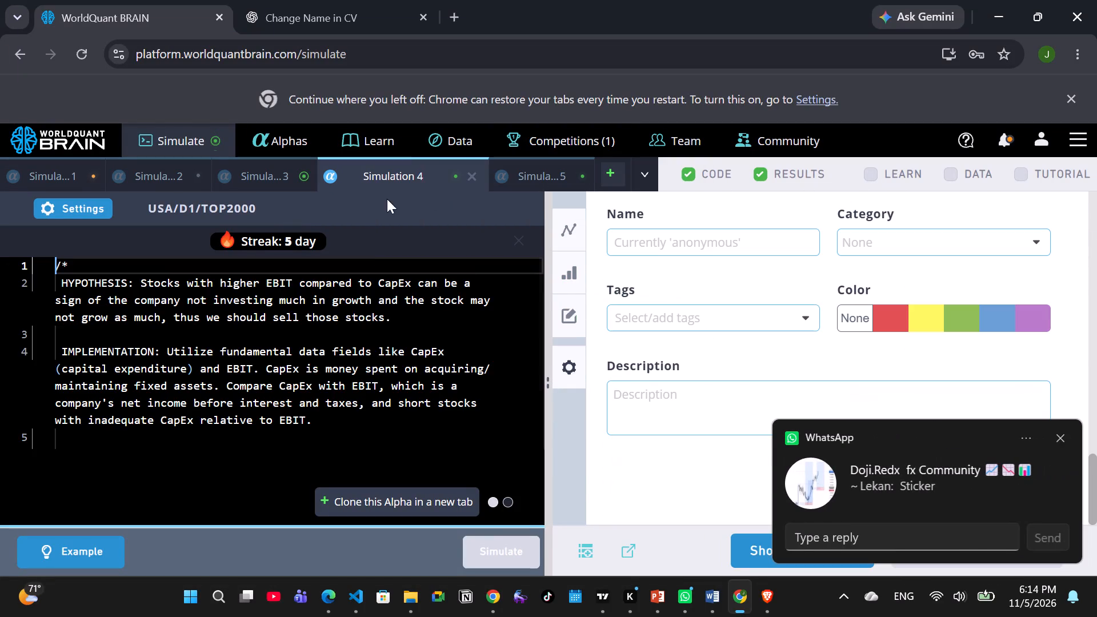
drag(347, 432, 99, 290)
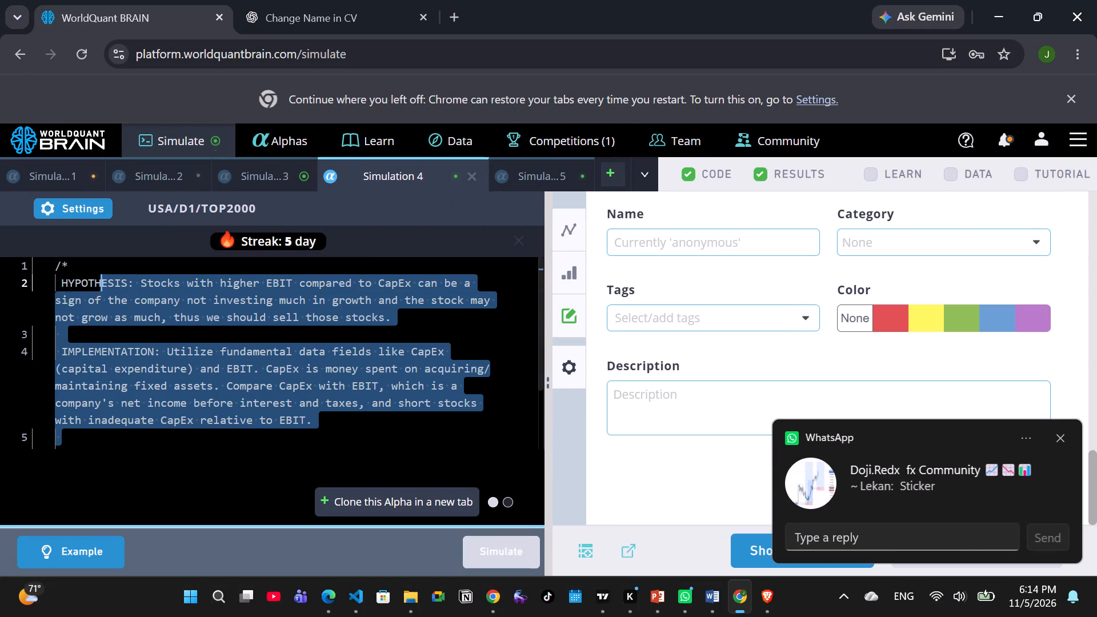
drag(99, 290, 50, 271)
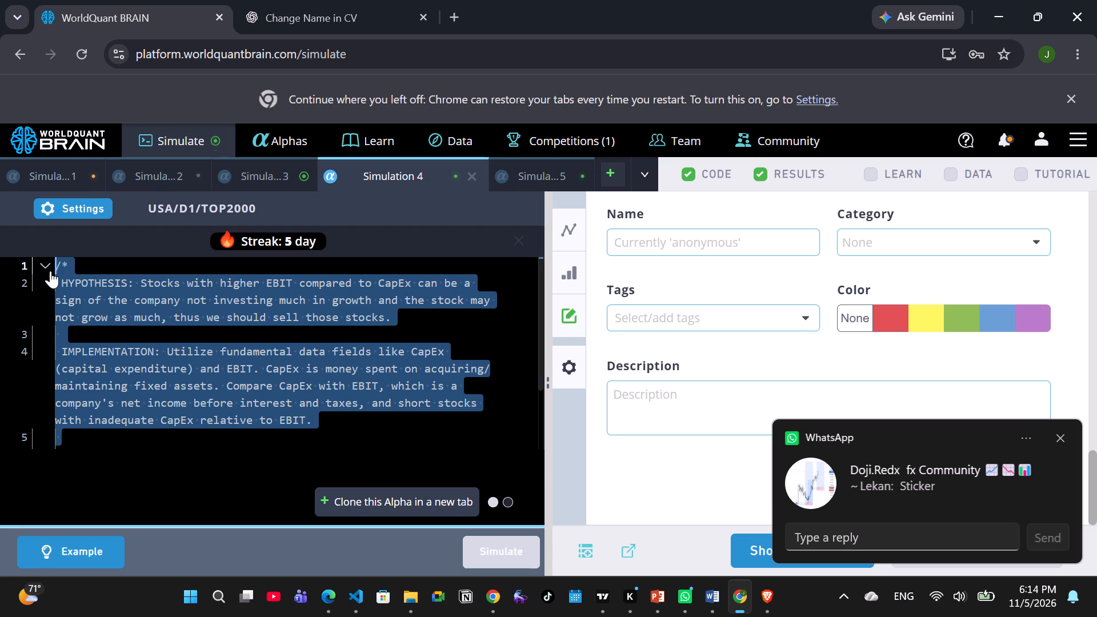
key(ctrl+v)
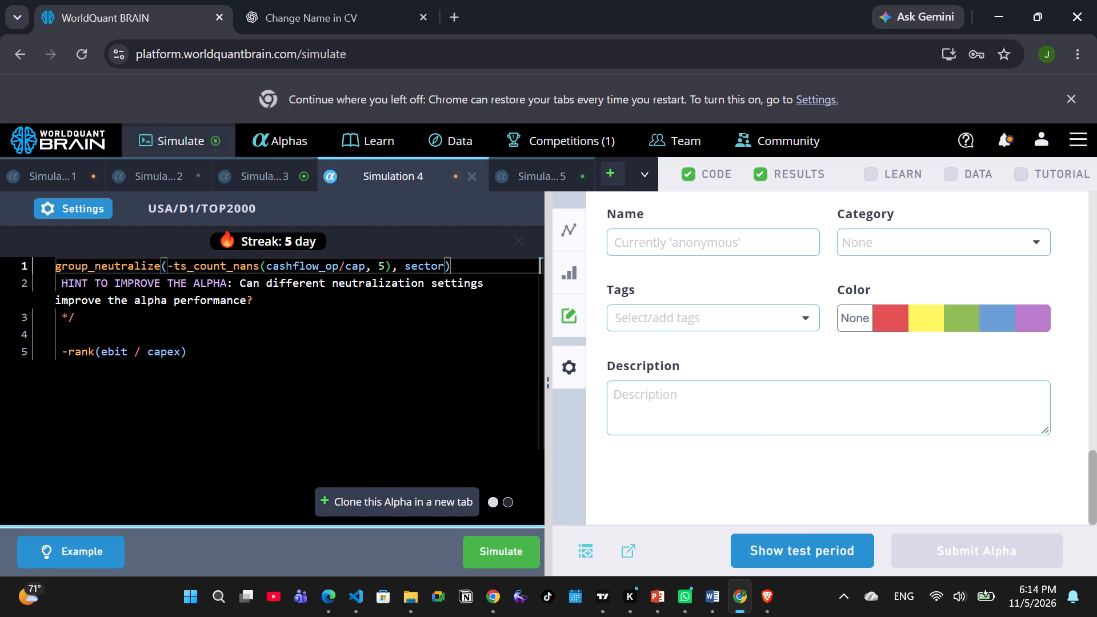
click(211, 365)
drag(211, 365, 97, 285)
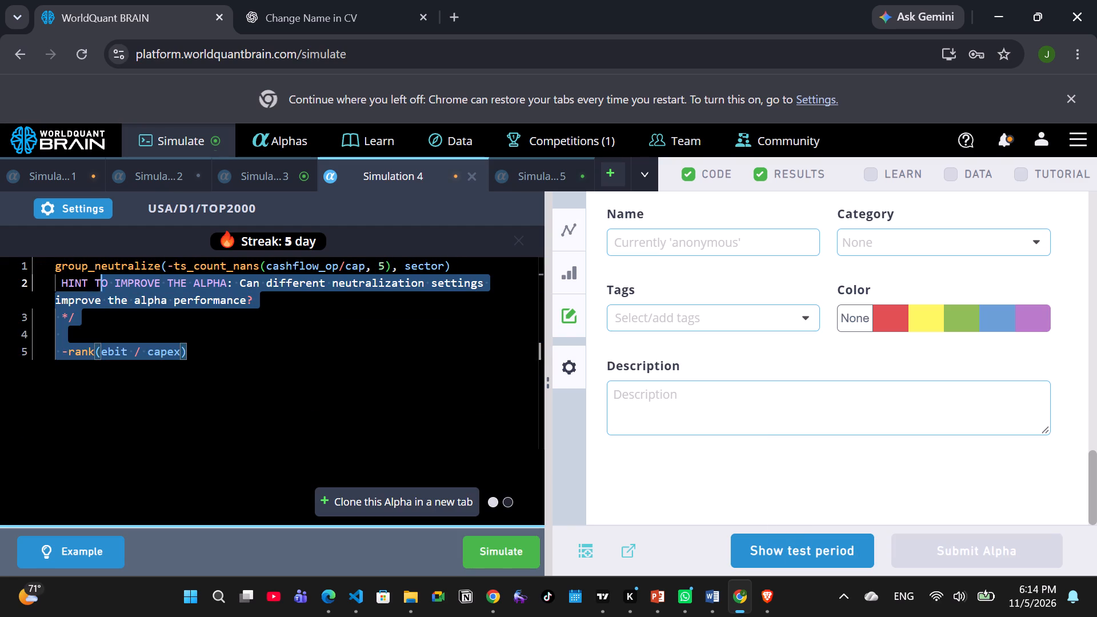
drag(97, 285, 49, 265)
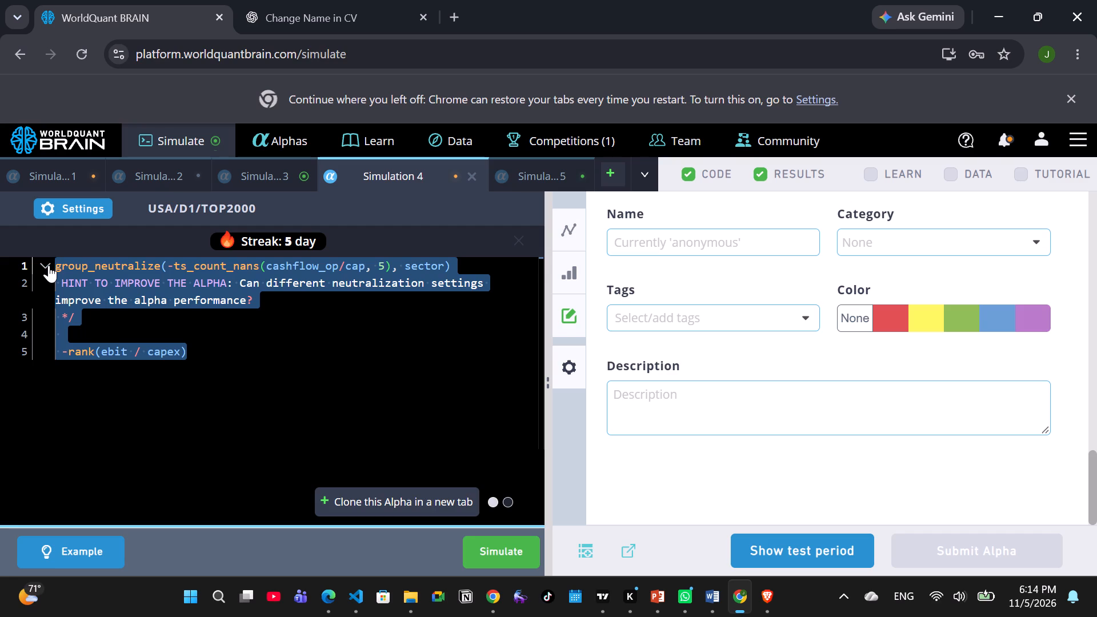
key(ctrl+v)
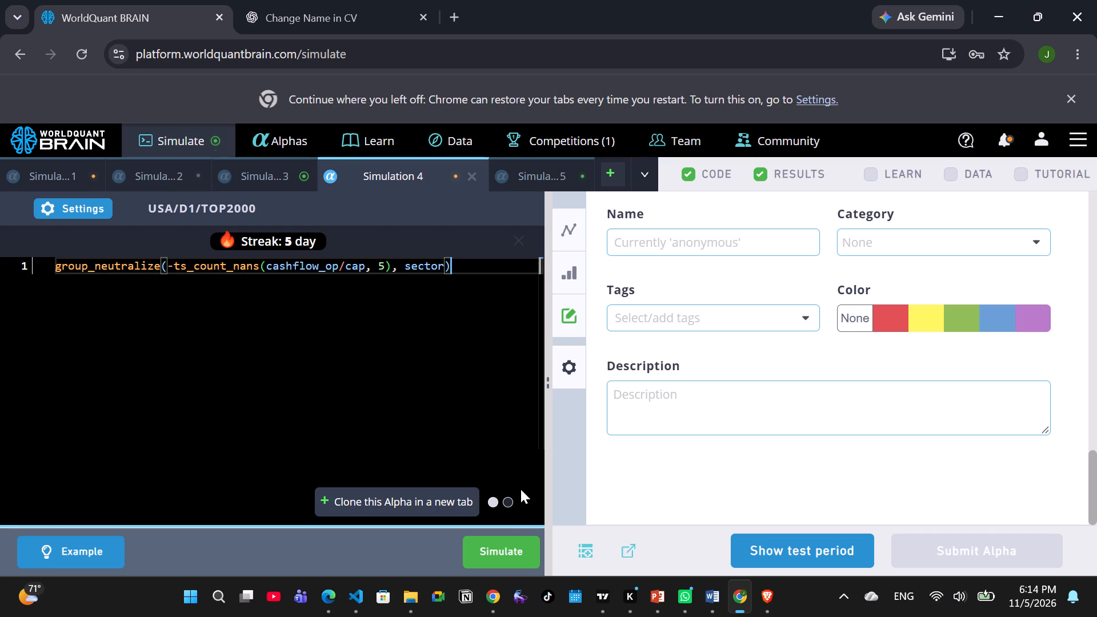
Change the Simulation 4 universe to TOP1000, apply the settings and simulate the cashflow_op/cap alpha.
click(108, 214)
click(402, 395)
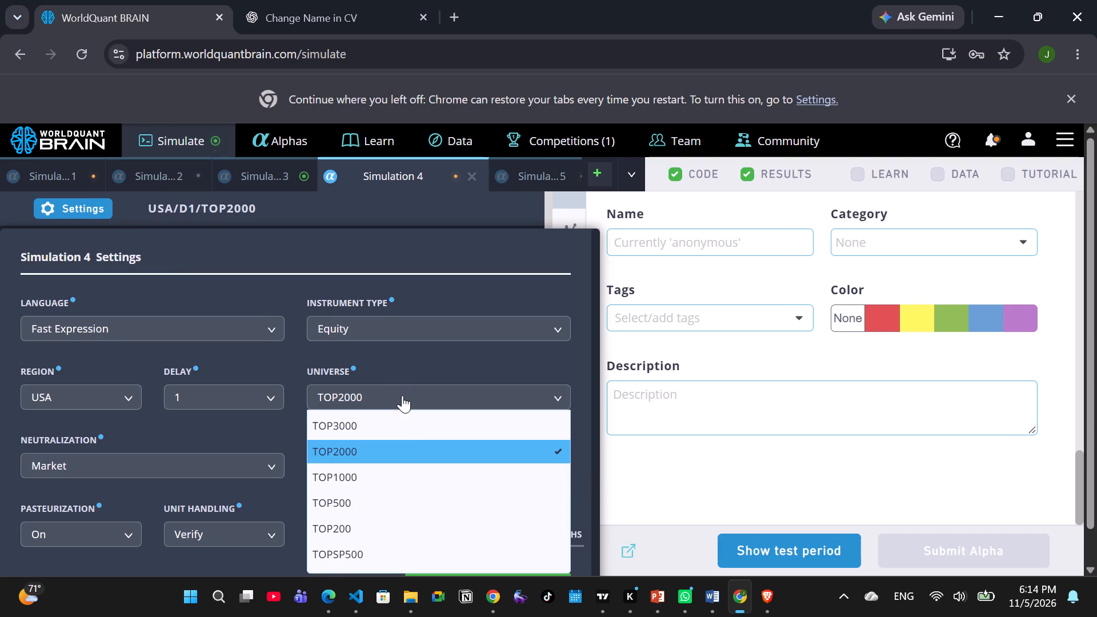
click(377, 470)
scroll(496, 560, down, 2)
click(493, 570)
click(507, 554)
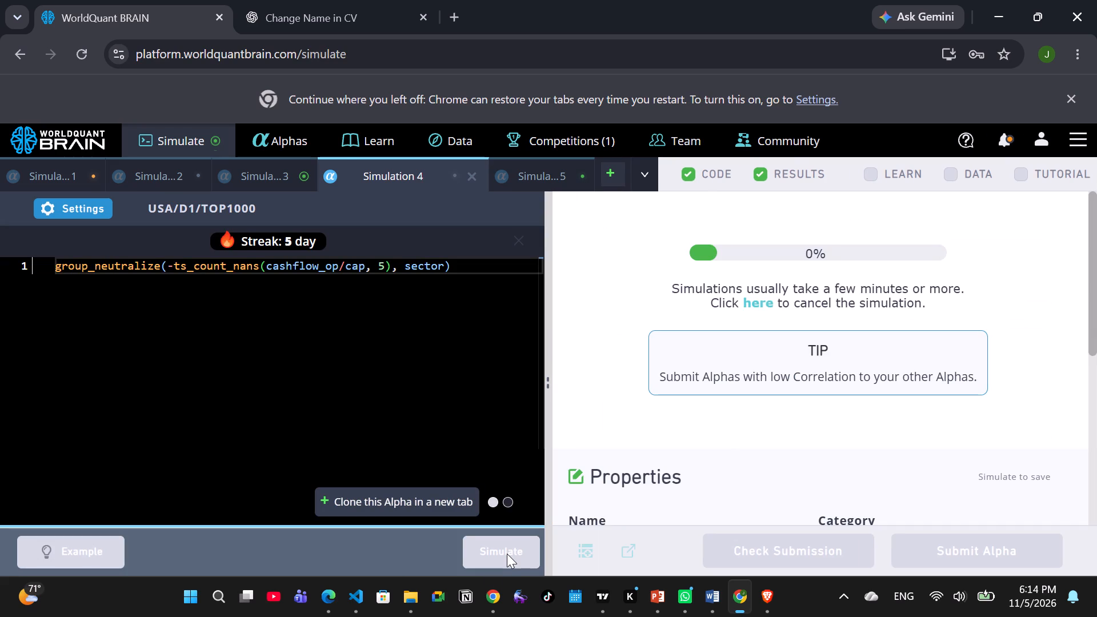
Change the Simulation 3 universe to TOP2000, apply the settings and run that simulation.
click(242, 184)
click(63, 210)
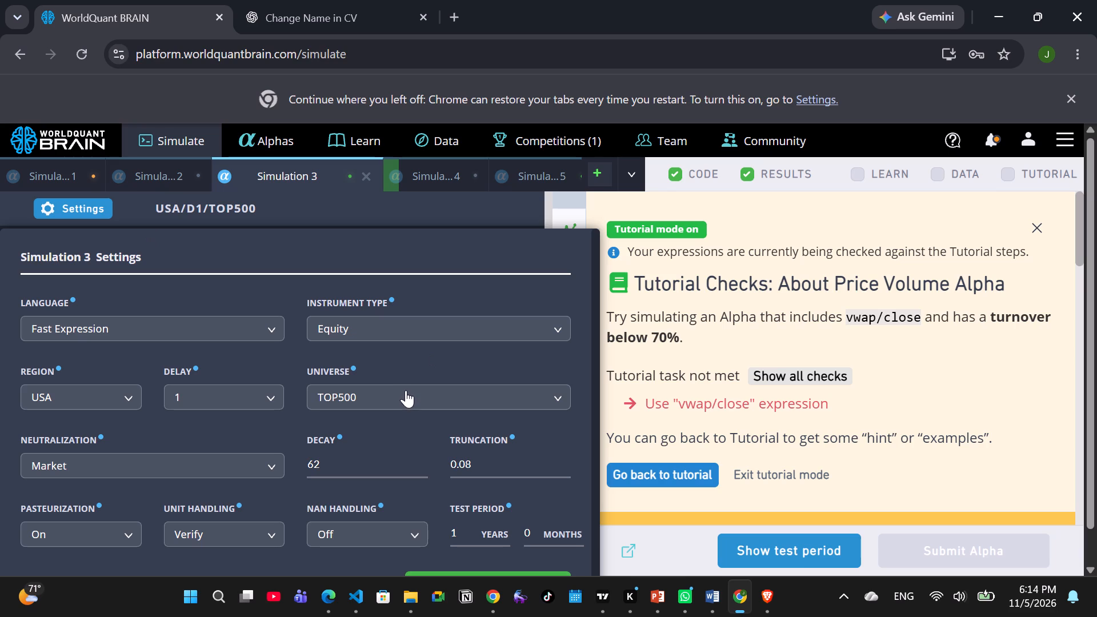
click(404, 391)
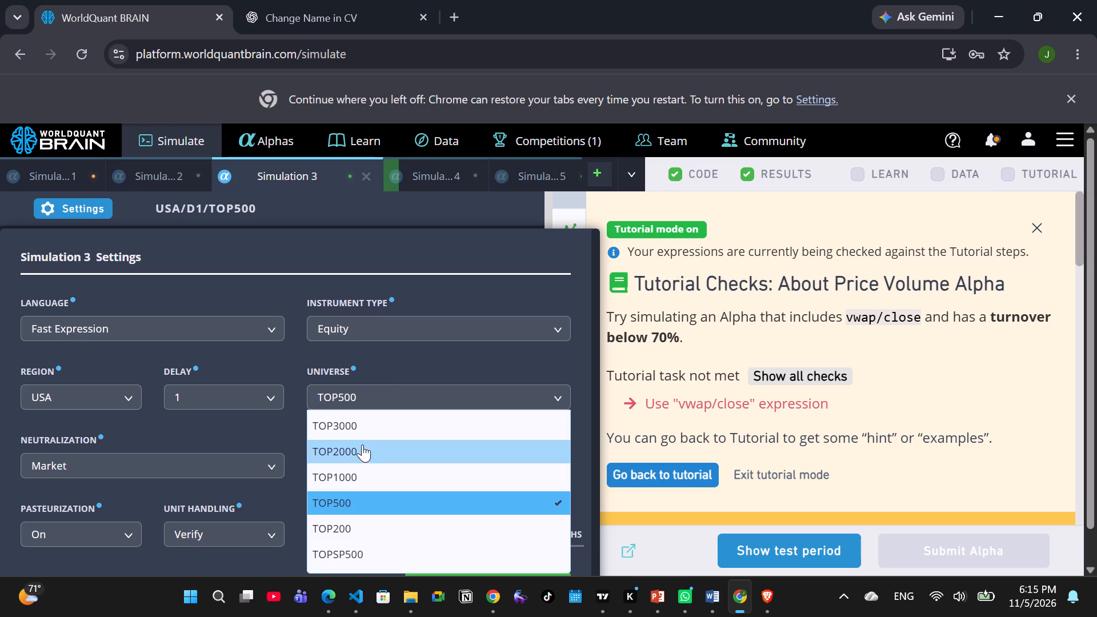
click(361, 445)
scroll(440, 448, down, 2)
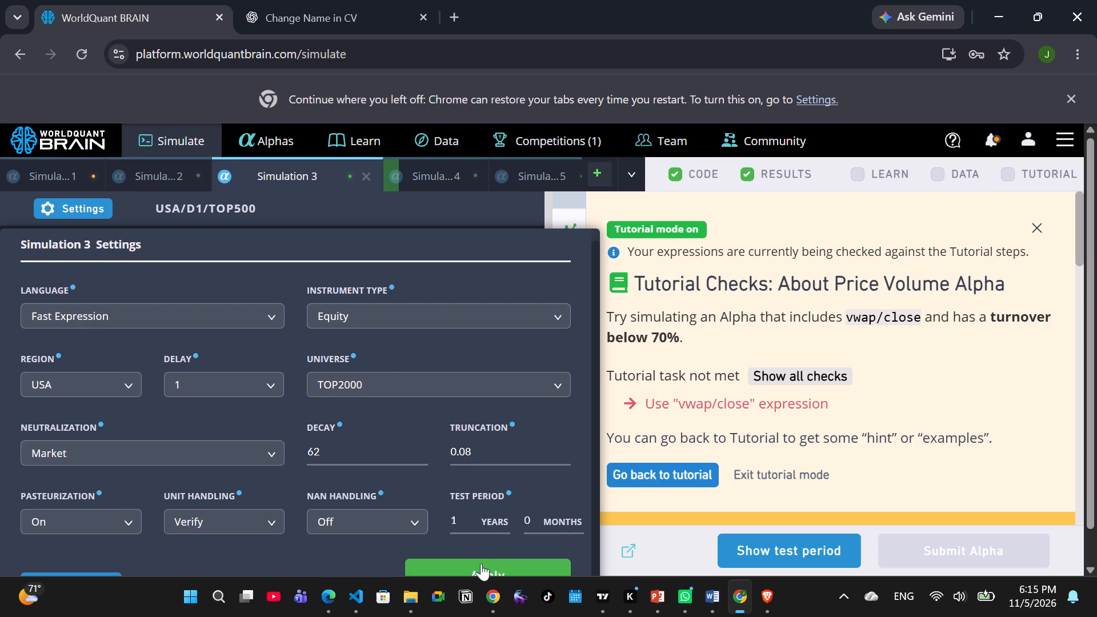
click(481, 563)
click(497, 562)
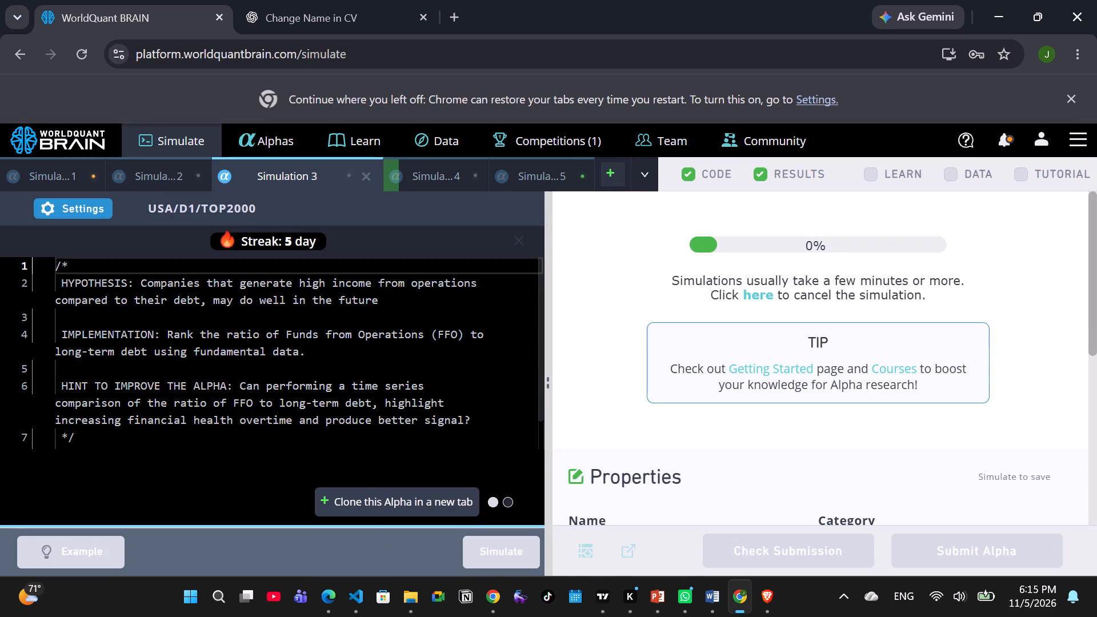
Change the Simulation 2 universe to TOP200, apply the settings and run that simulation.
click(168, 171)
click(95, 212)
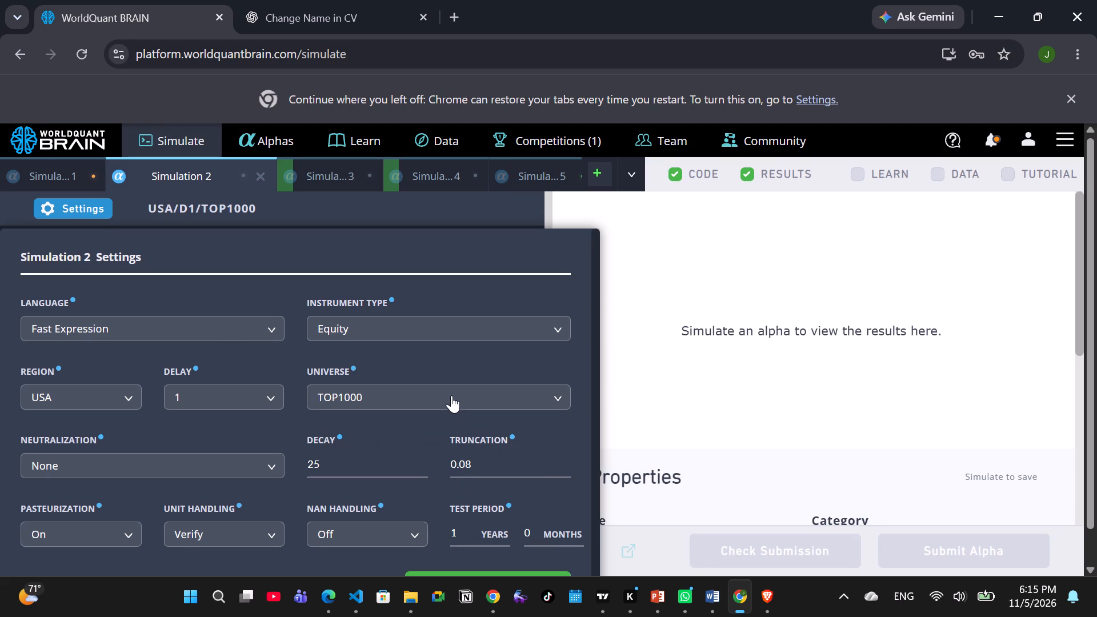
click(451, 395)
click(349, 526)
scroll(349, 526, down, 4)
click(492, 566)
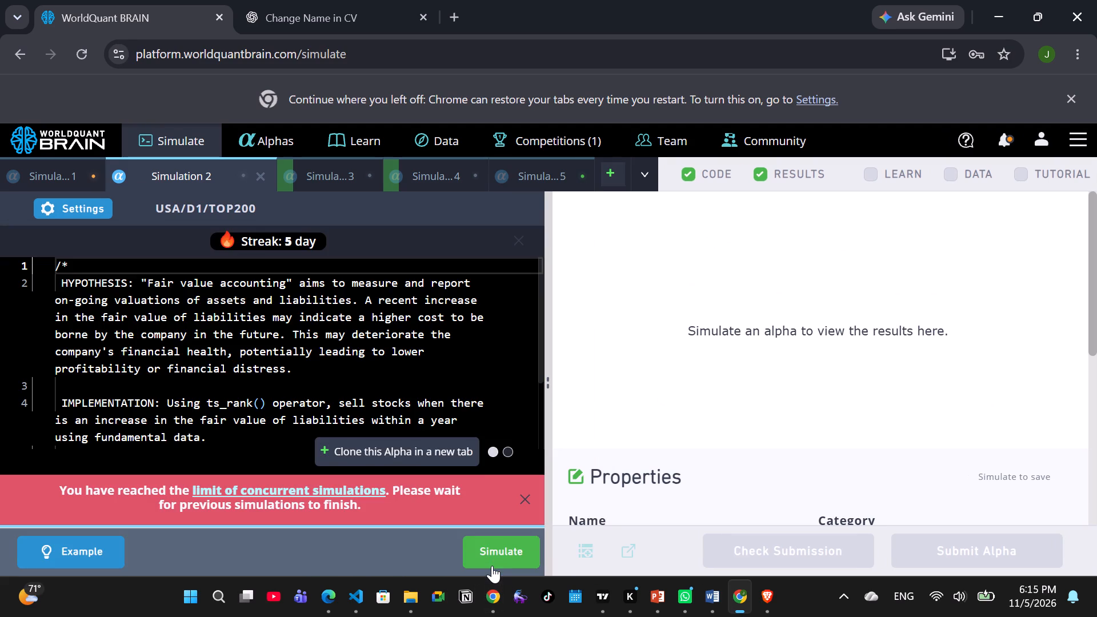
click(502, 553)
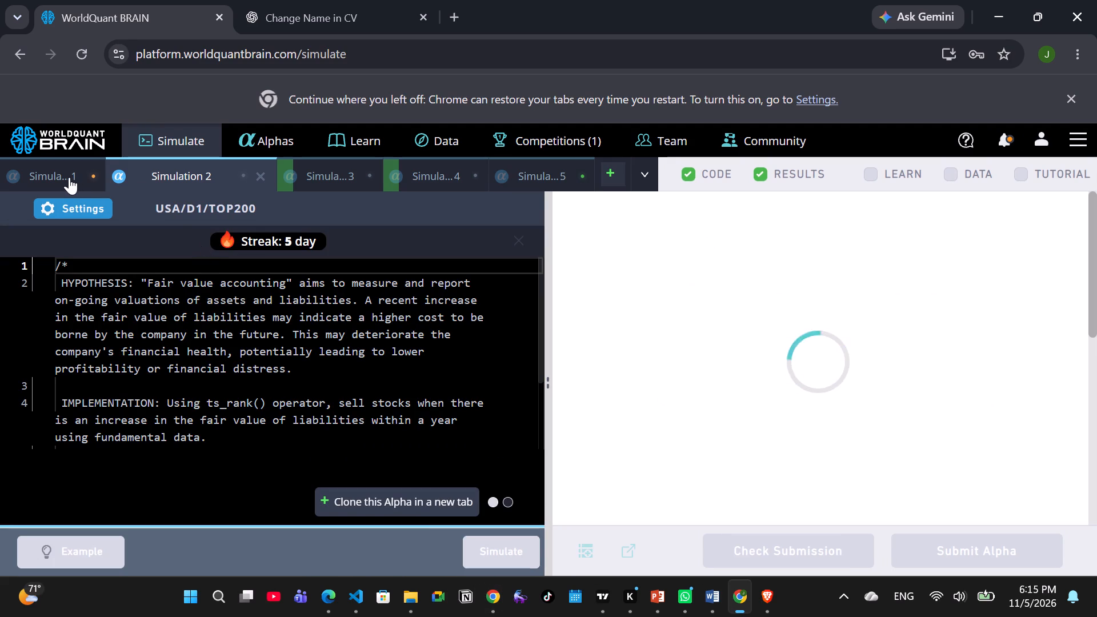
Look through the Simulation 5 results down to the alpha's properties and dismiss the submission notice.
click(69, 177)
click(516, 178)
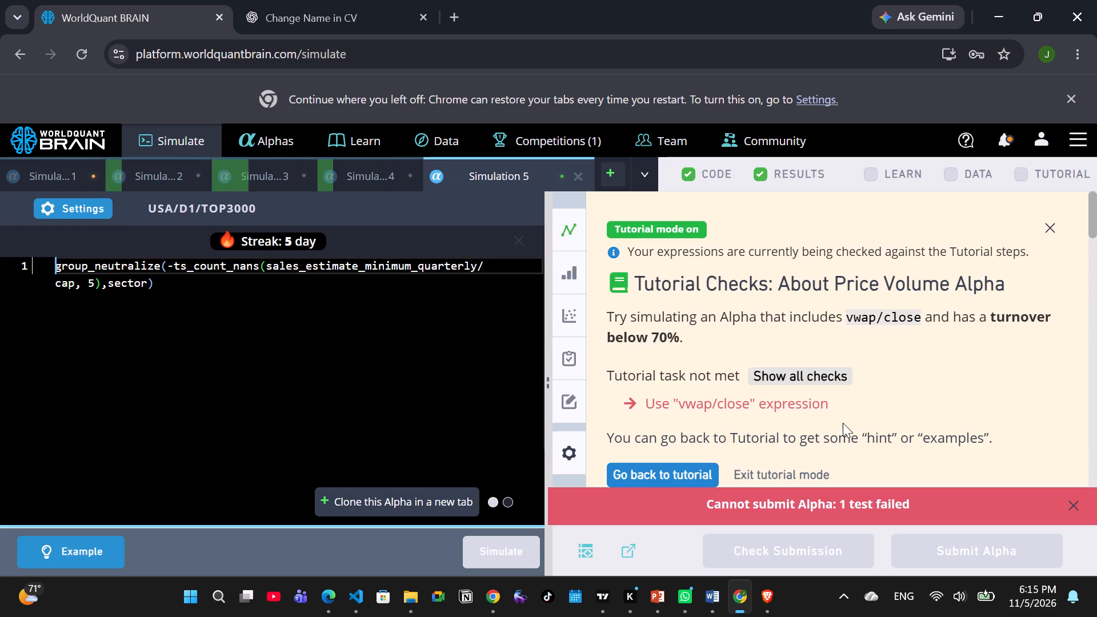
scroll(843, 423, down, 3)
scroll(792, 338, down, 4)
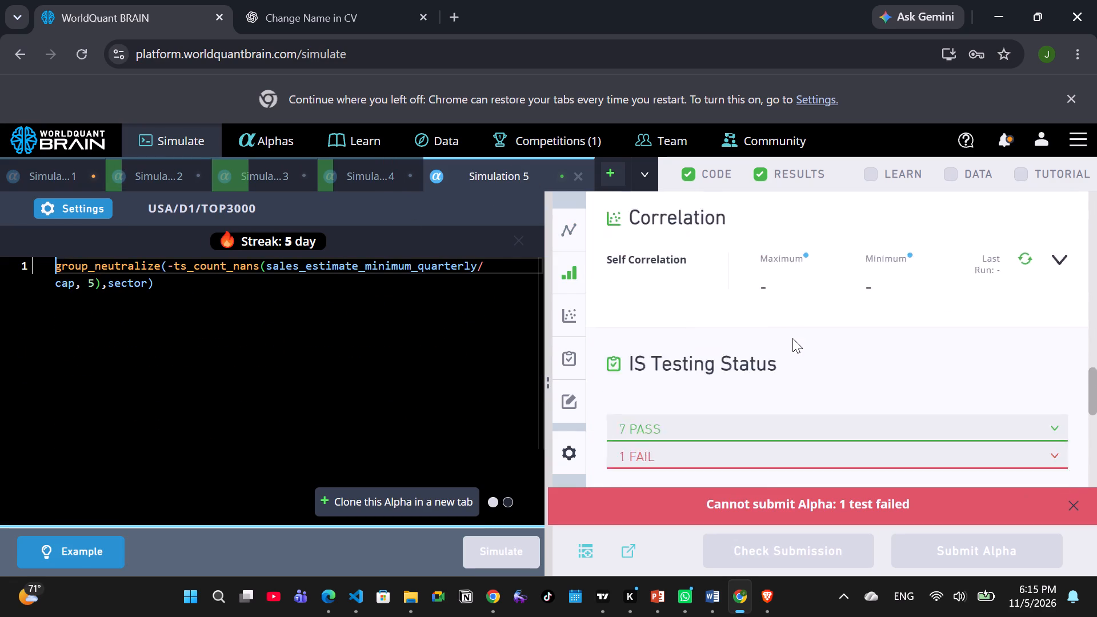
click(1073, 504)
scroll(430, 354, down, 2)
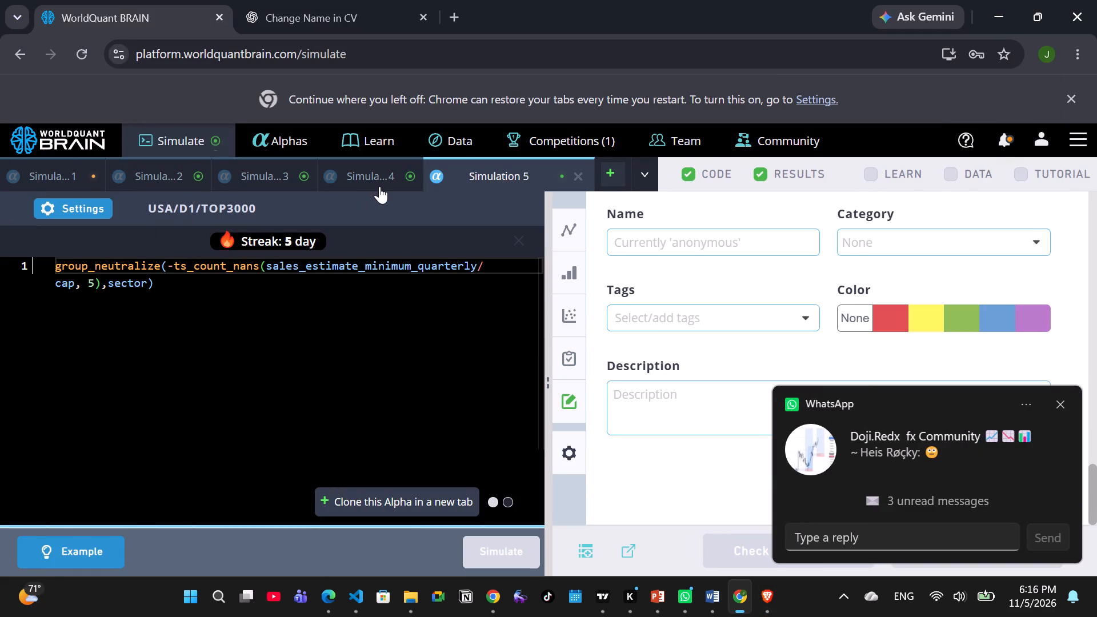
Show the Simulation 4 results and review them around the correlation and IS Testing Status sections, dismissing the WhatsApp notification.
click(379, 185)
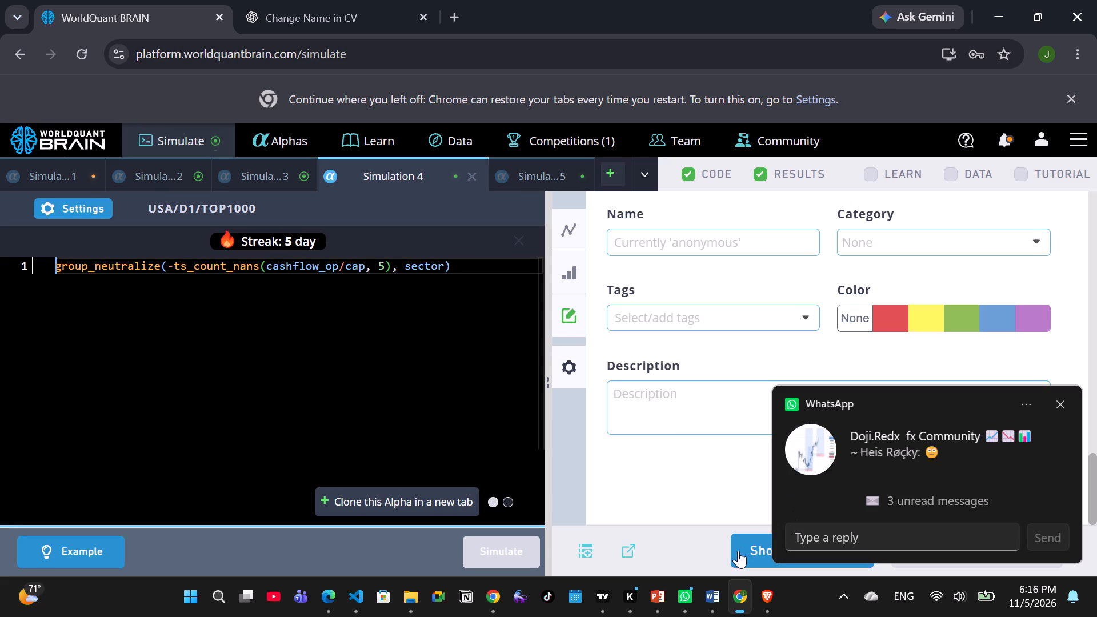
click(738, 551)
scroll(742, 324, down, 4)
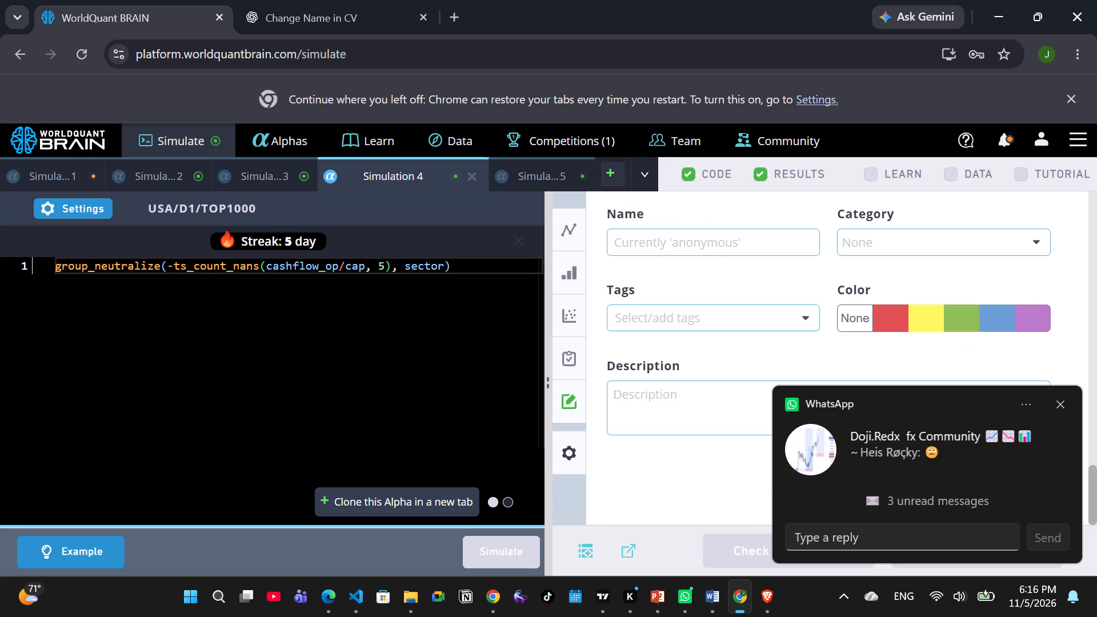
scroll(742, 324, up, 1)
click(1060, 404)
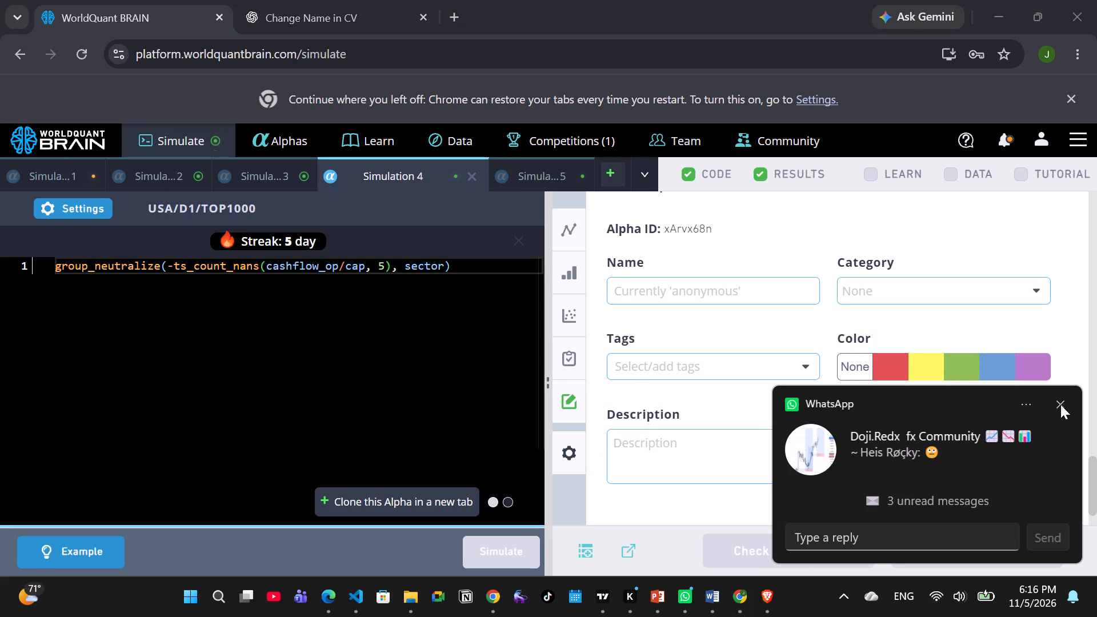
scroll(879, 396, down, 2)
scroll(879, 396, up, 4)
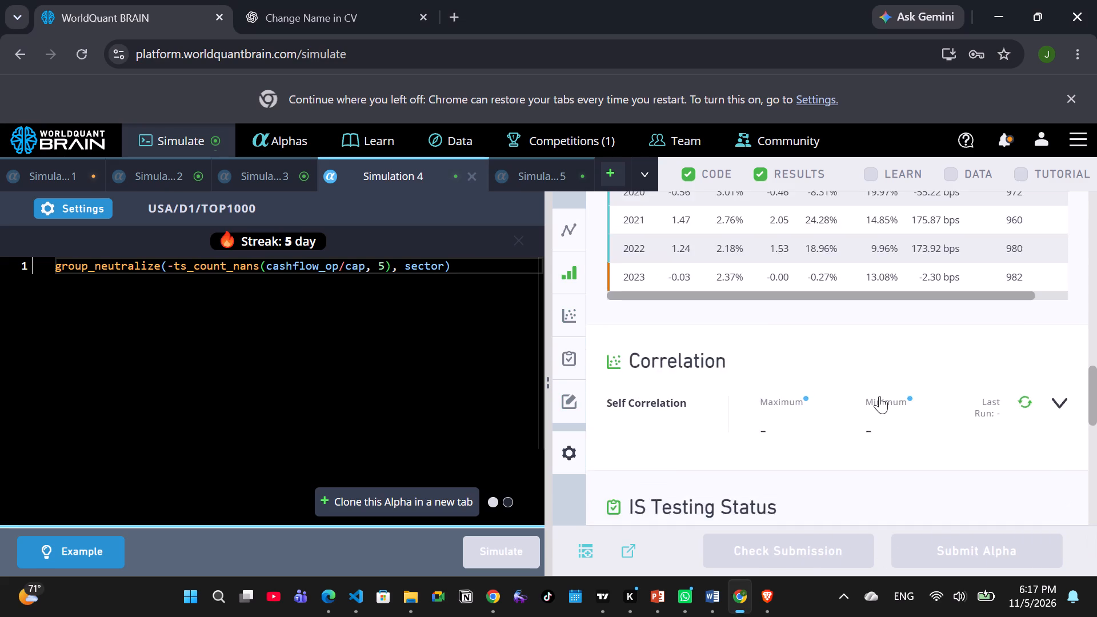
scroll(879, 396, down, 2)
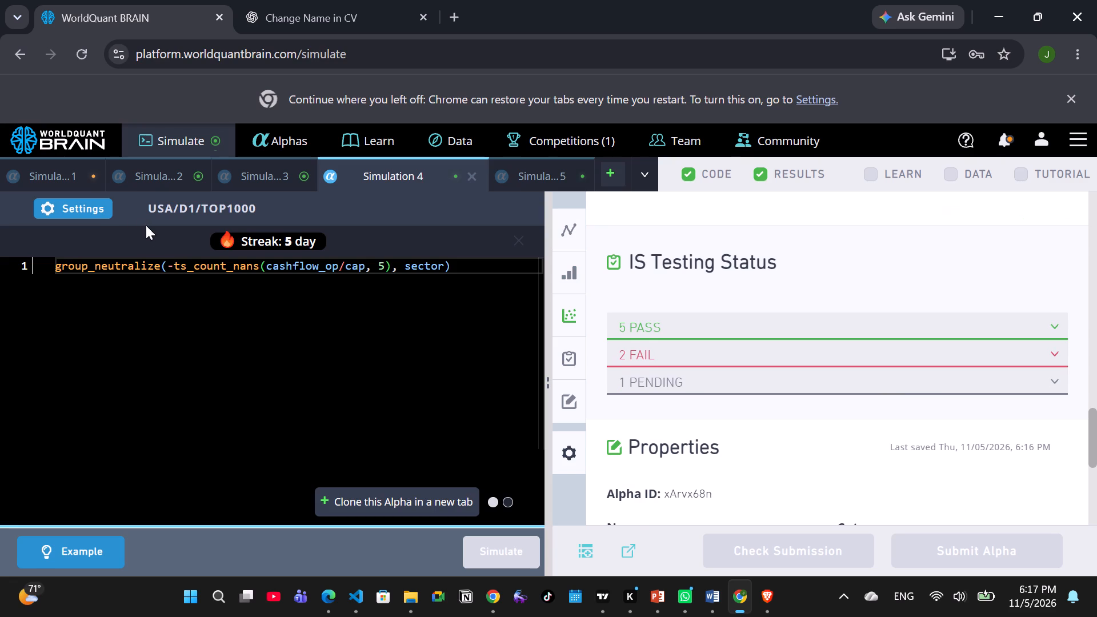
Set Simulation 4's decay to 31 and neutralization to Sector, apply the settings and run the simulation.
click(90, 208)
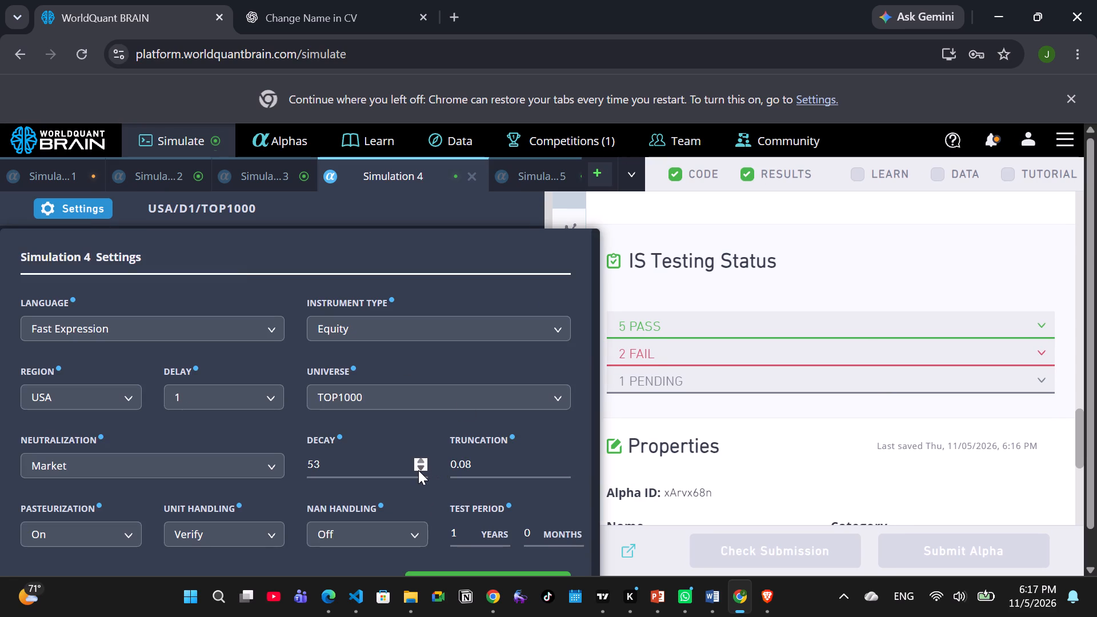
click(418, 470)
click(200, 474)
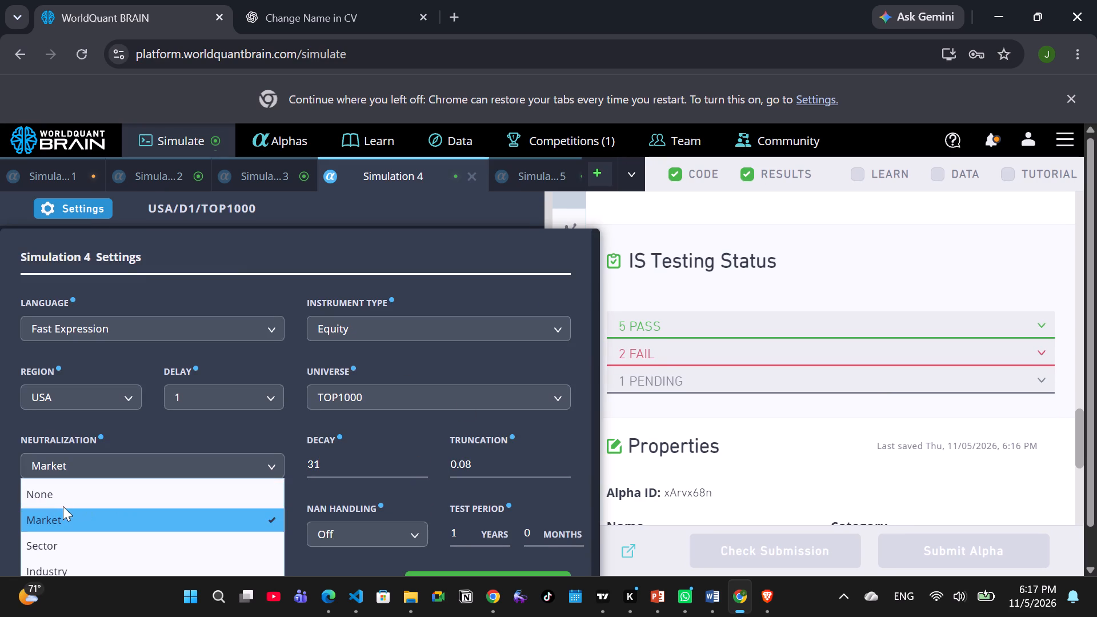
click(75, 541)
scroll(382, 446, down, 4)
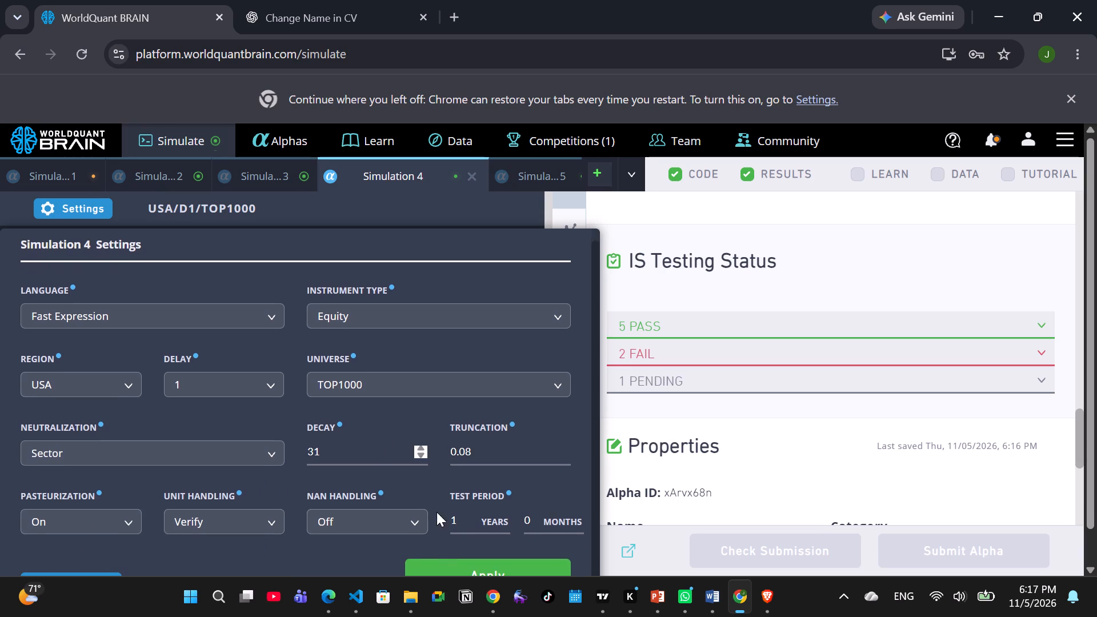
click(432, 563)
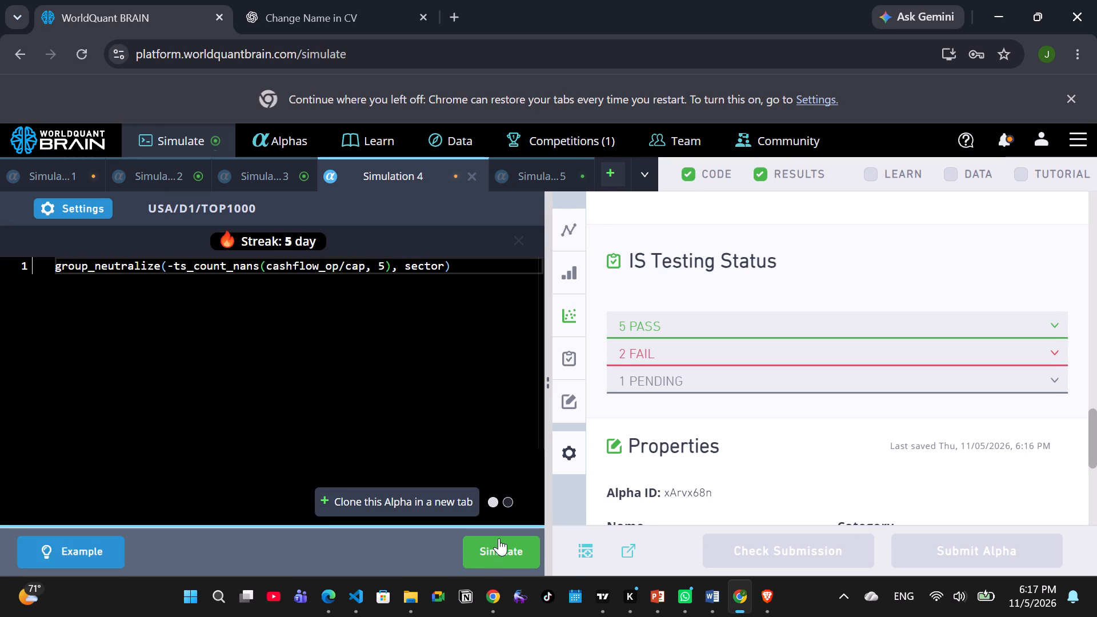
click(497, 554)
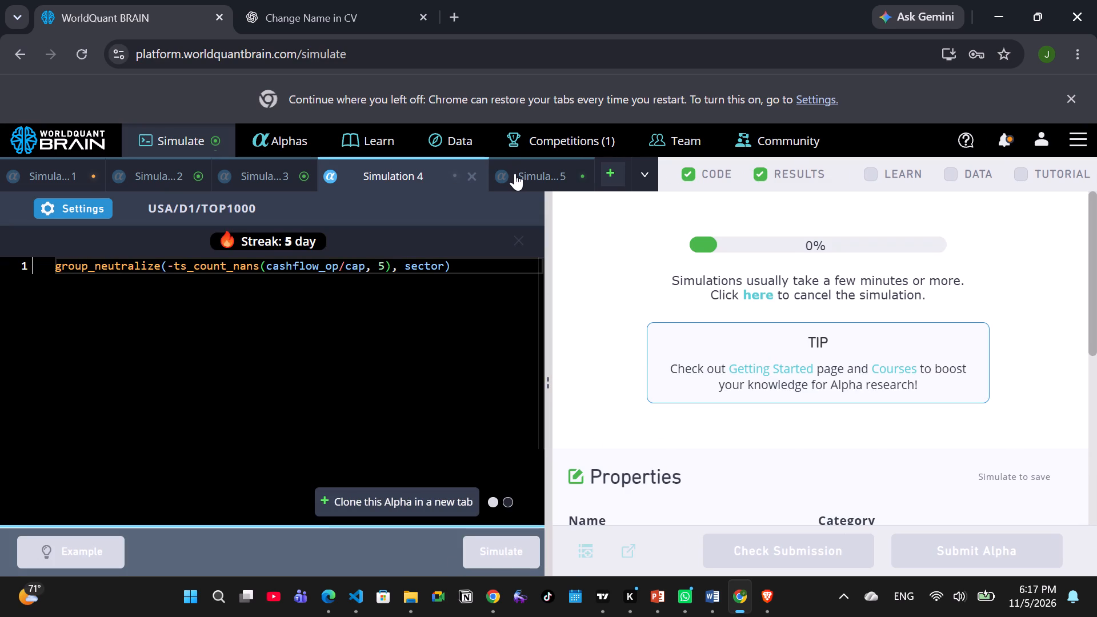
Switch to Simulation 5 and look through its results down to the alpha's properties.
click(515, 173)
scroll(712, 398, down, 7)
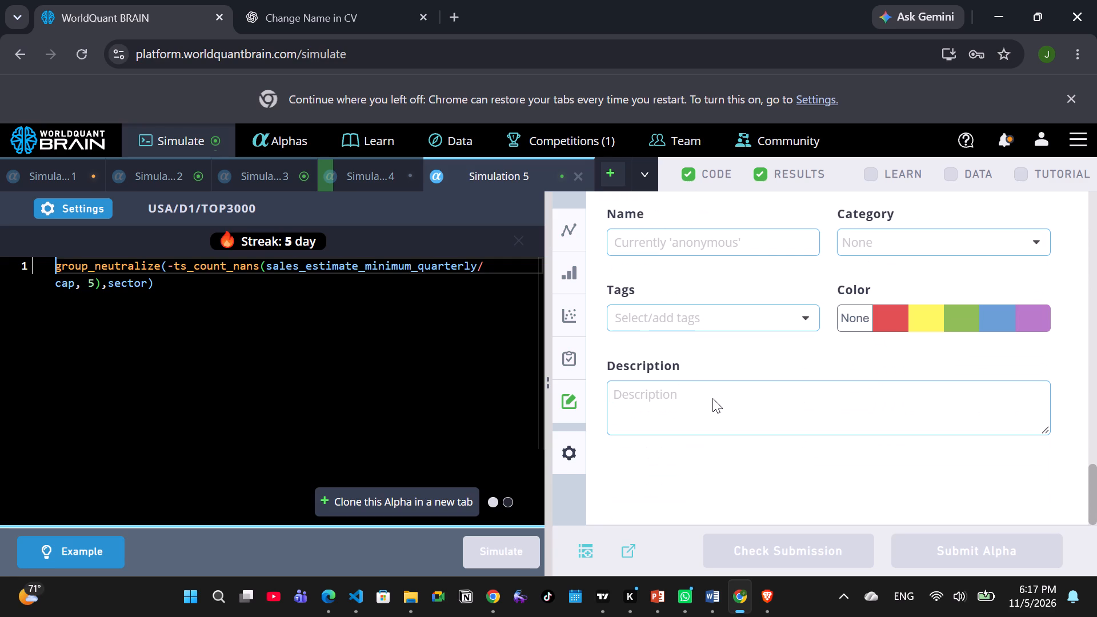
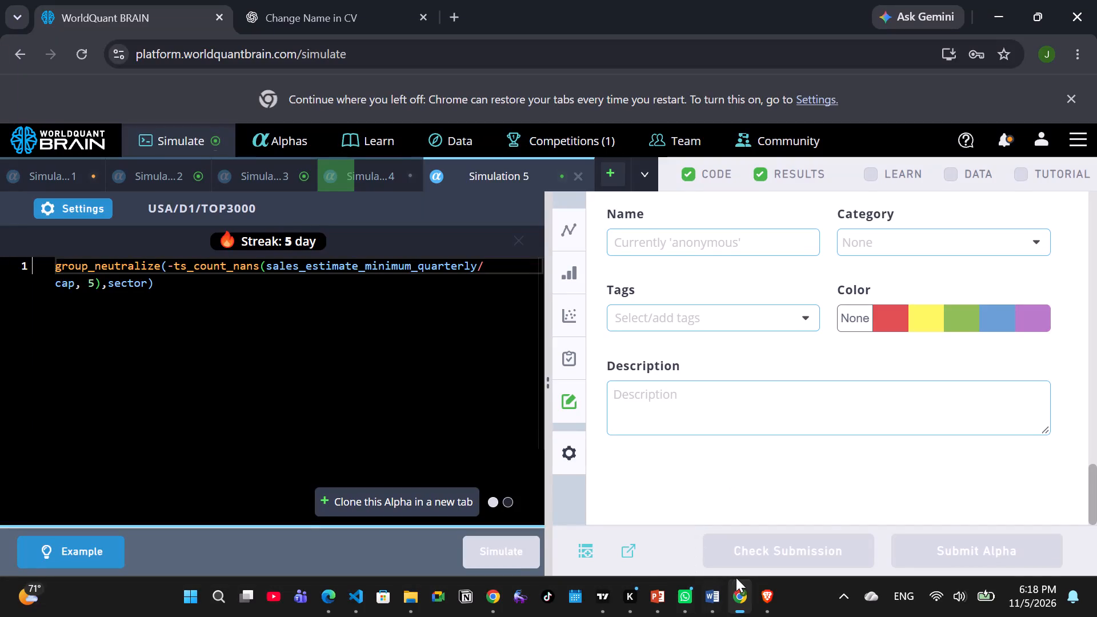
Switch to TradingView and move the short position on the 15-minute XAUUSD chart later in time, with its entry at about 4,137.82.
click(608, 600)
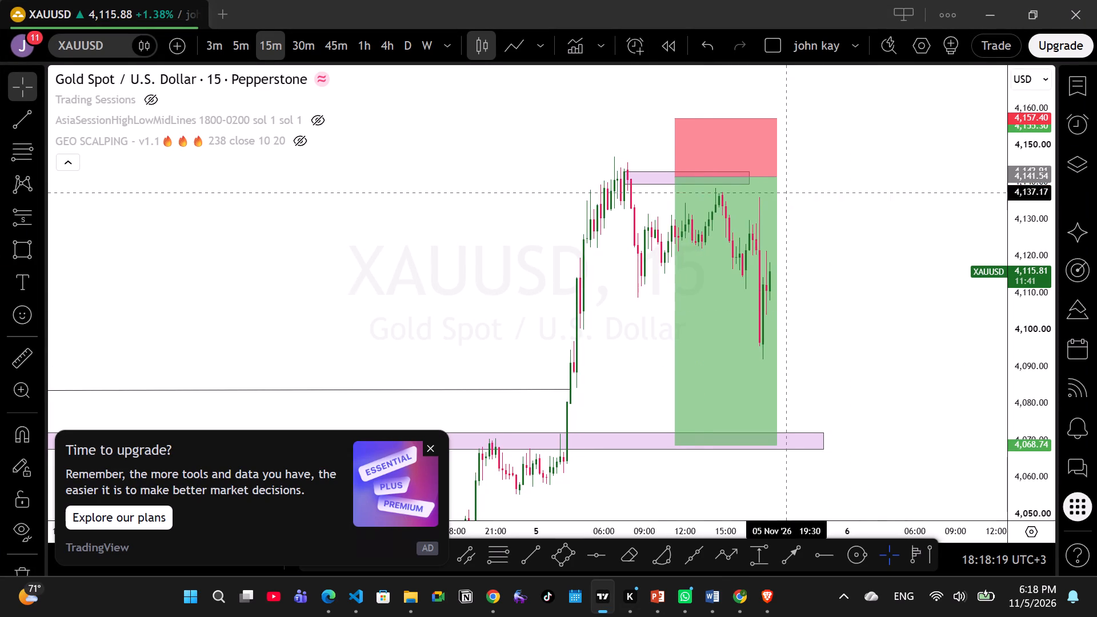
drag(765, 194, 780, 205)
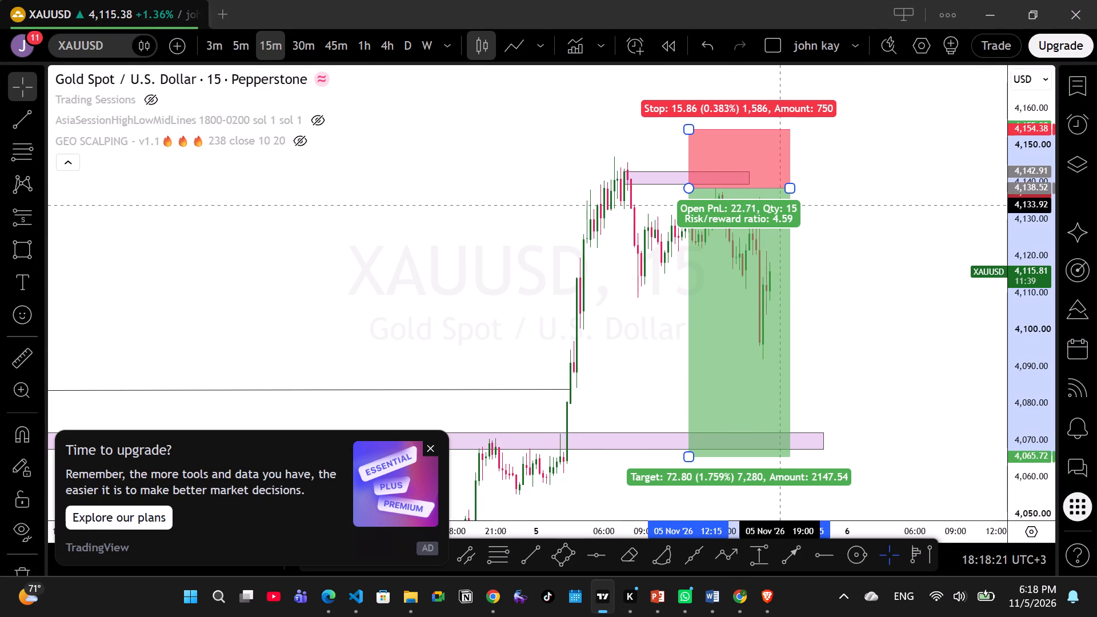
drag(780, 205, 780, 207)
click(867, 255)
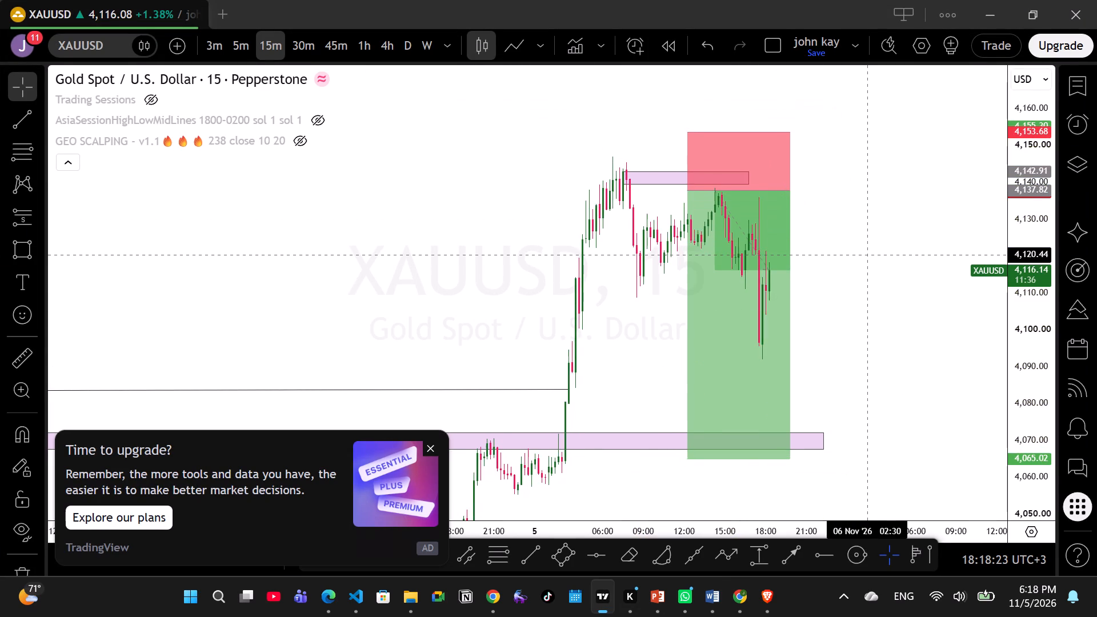
drag(867, 255, 865, 213)
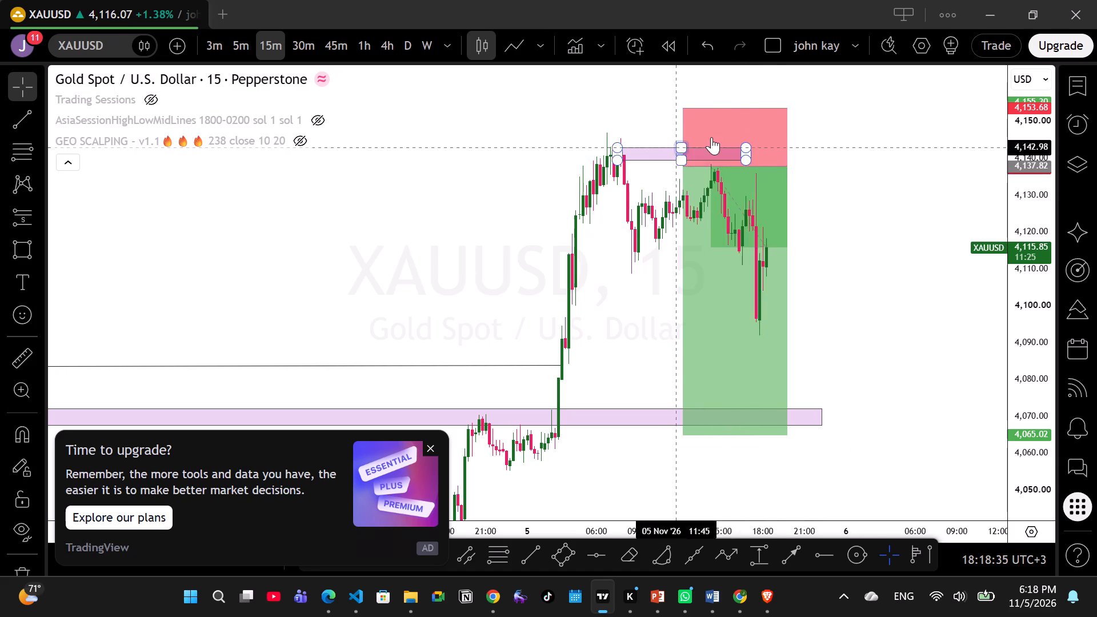
click(987, 0)
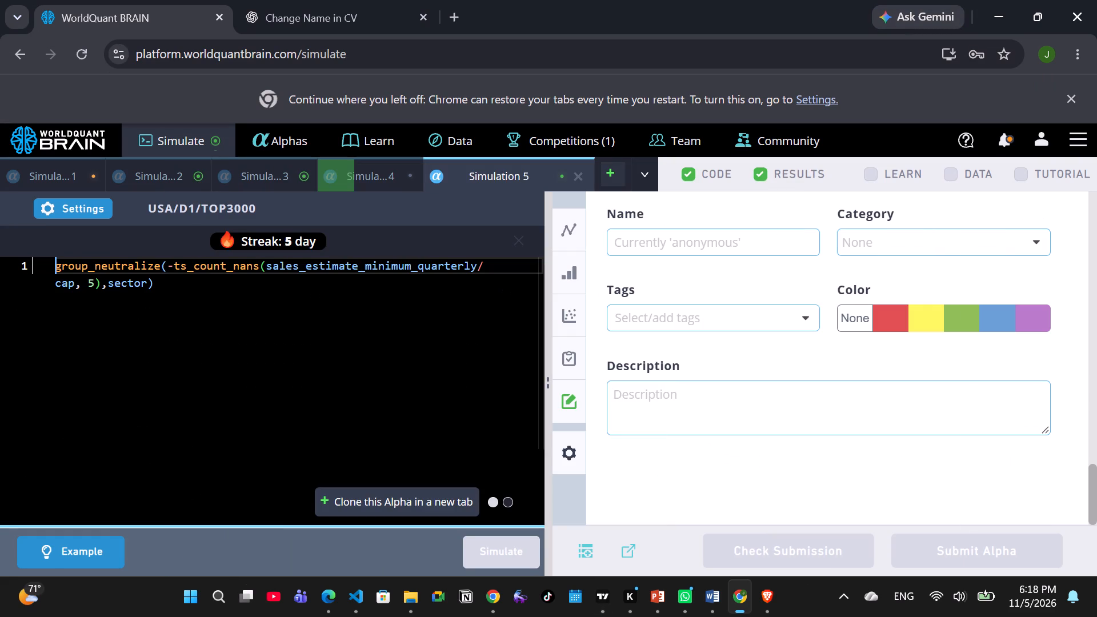
Back in WorldQuant BRAIN, bring up Simulation 3 with its code and results.
scroll(695, 453, down, 4)
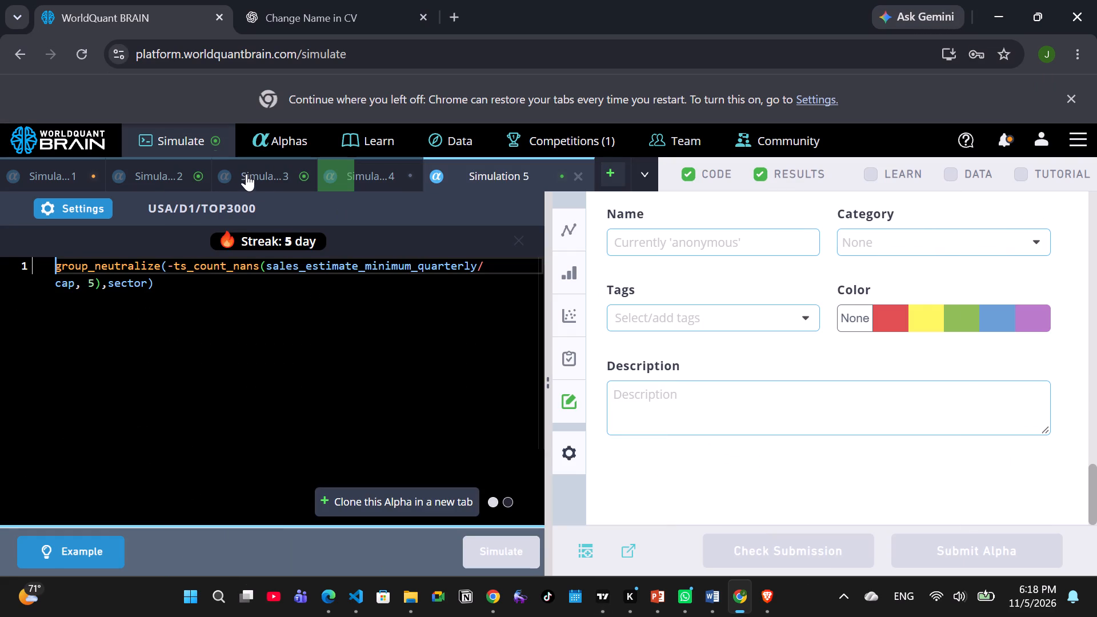
click(246, 172)
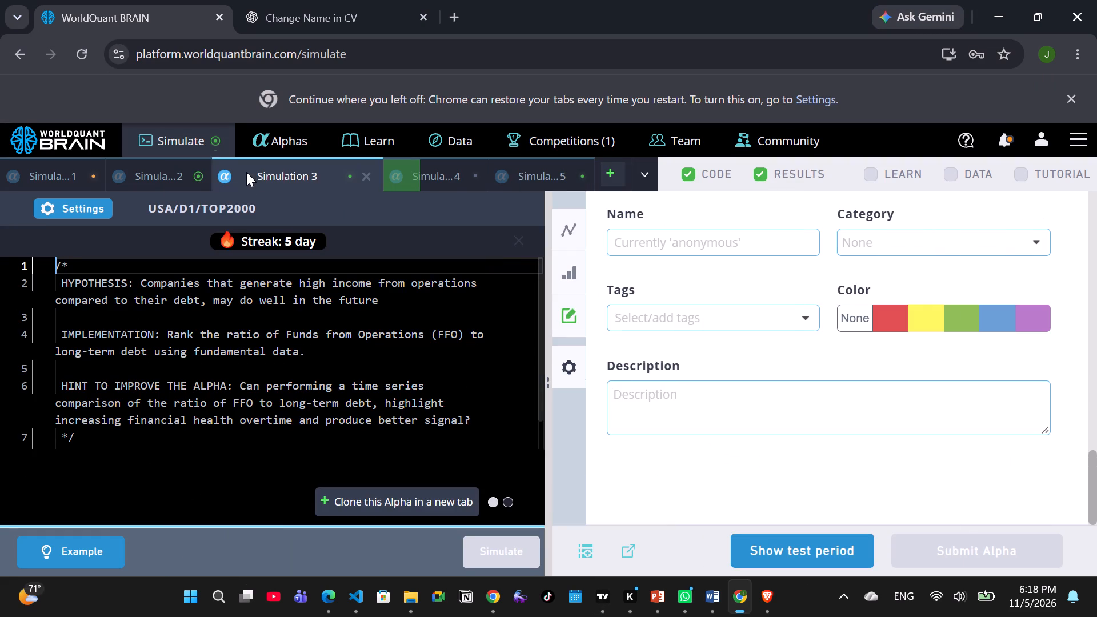
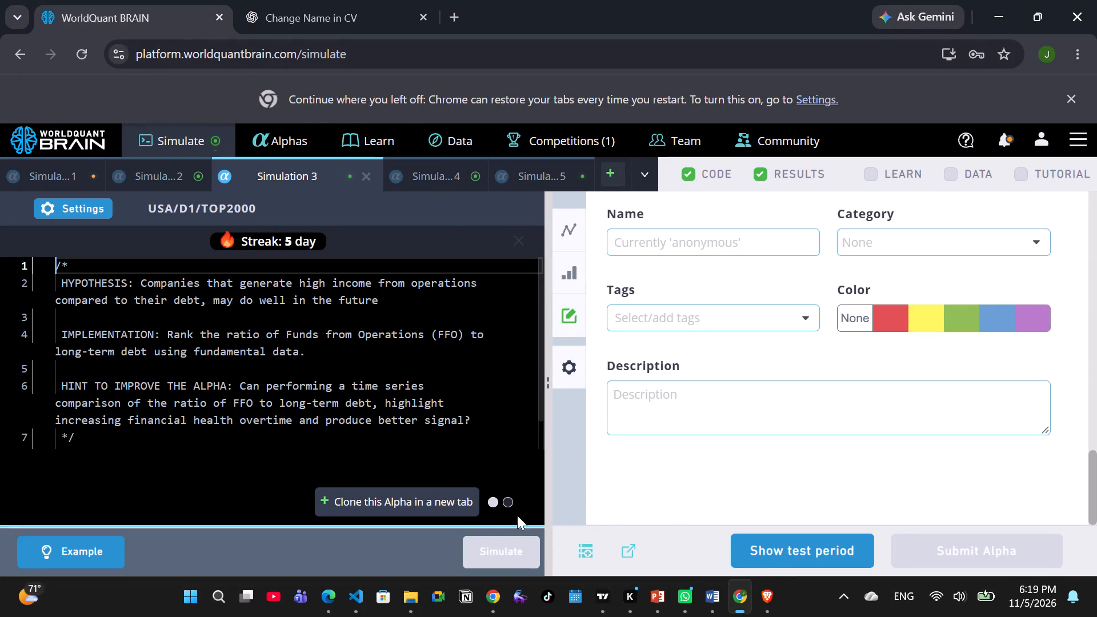
Set Simulation 3's universe to TOP1000, apply the settings and run the simulation.
click(74, 210)
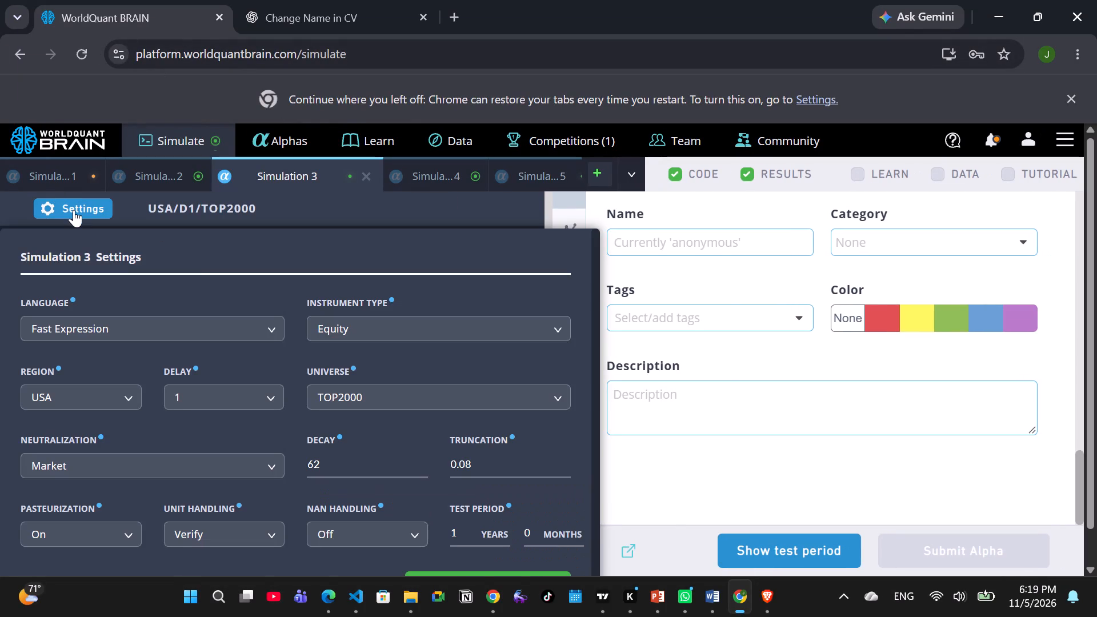
click(500, 396)
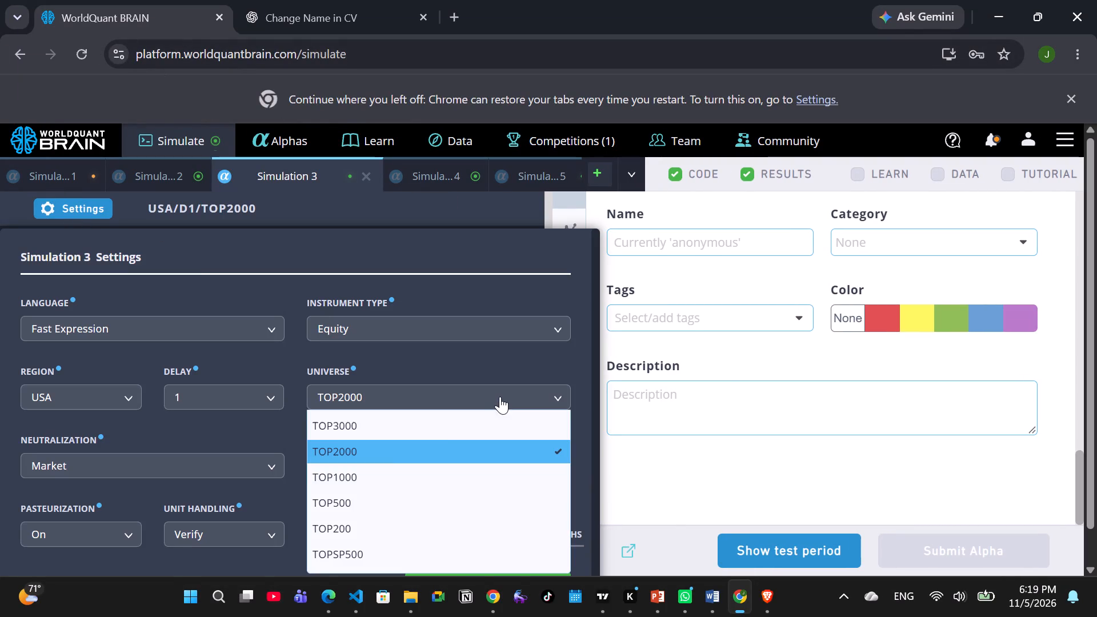
click(348, 483)
scroll(517, 499, down, 3)
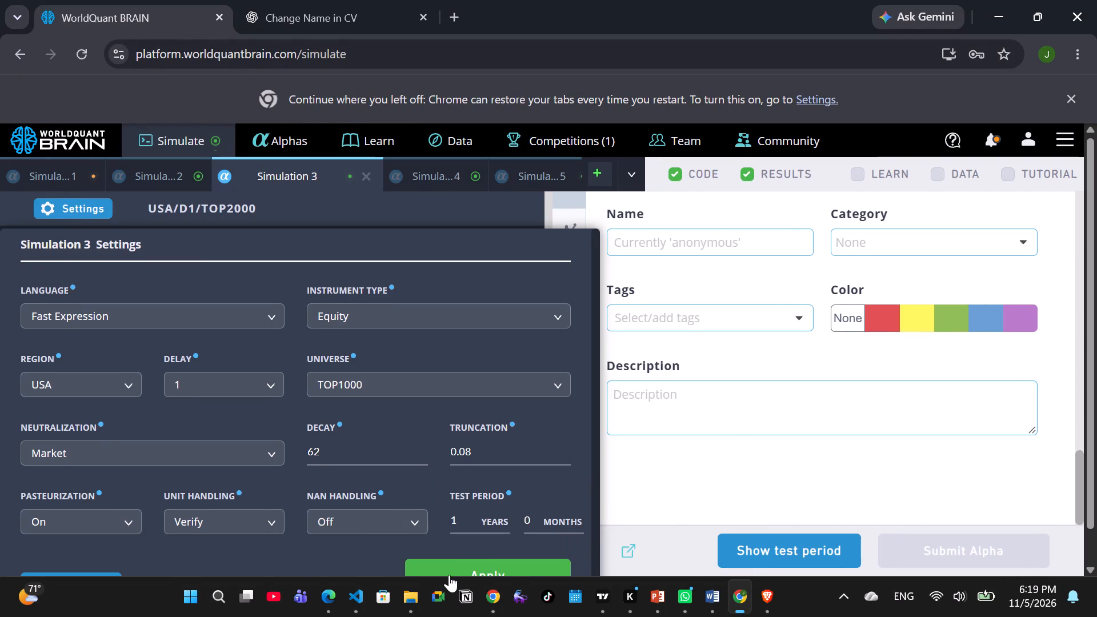
click(458, 561)
click(491, 567)
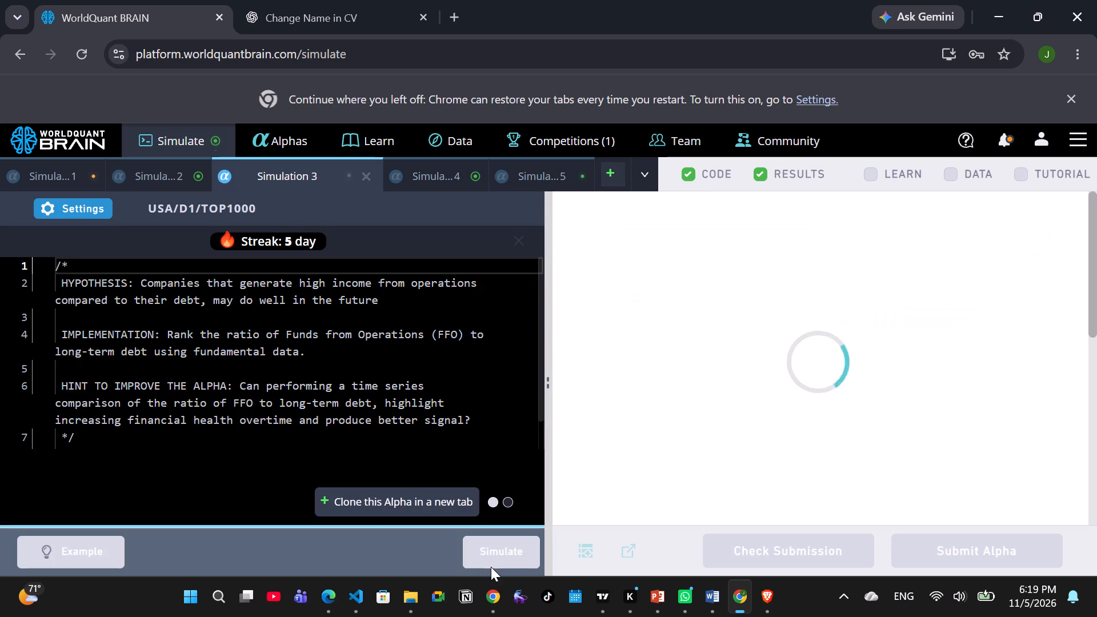
Set Simulation 2 to universe TOP2000, decay 28 and Market neutralization, apply the settings and run the simulation.
click(151, 179)
click(69, 212)
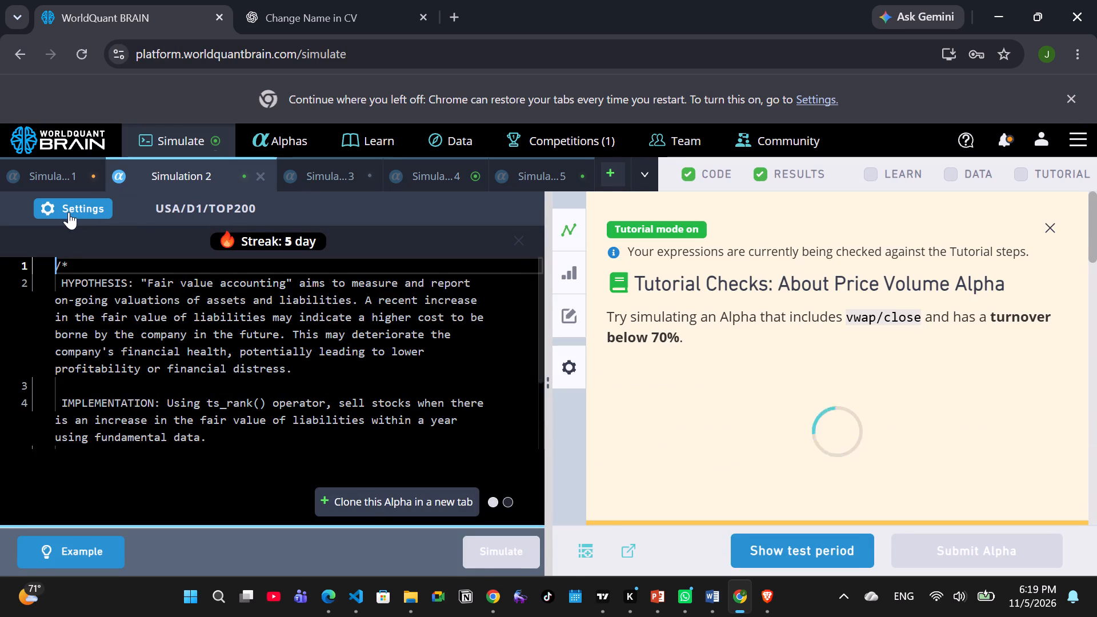
click(395, 395)
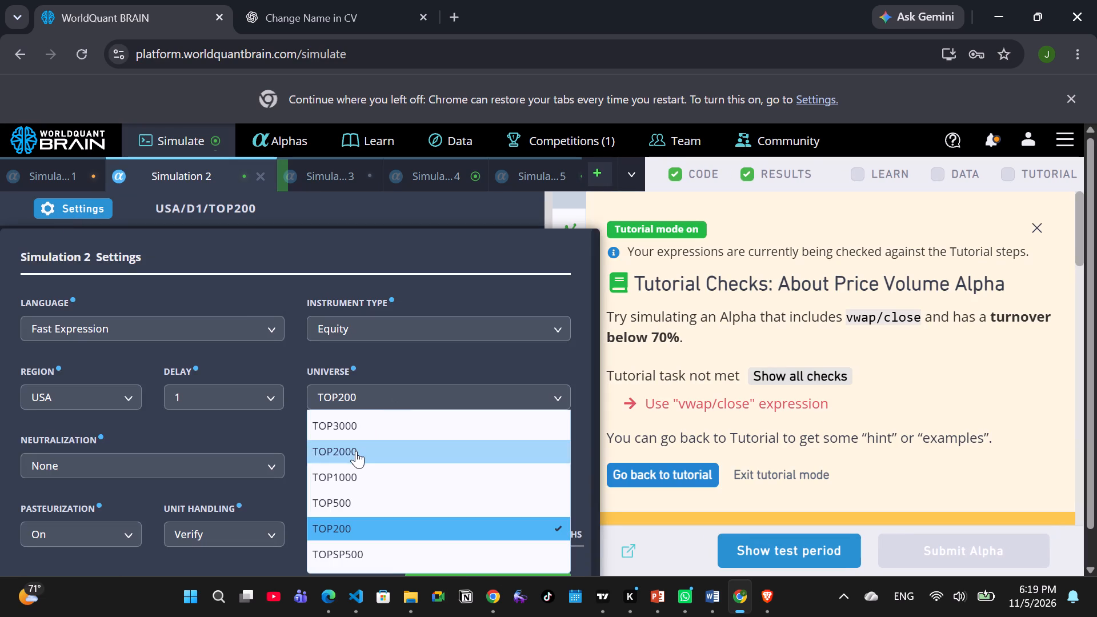
click(356, 451)
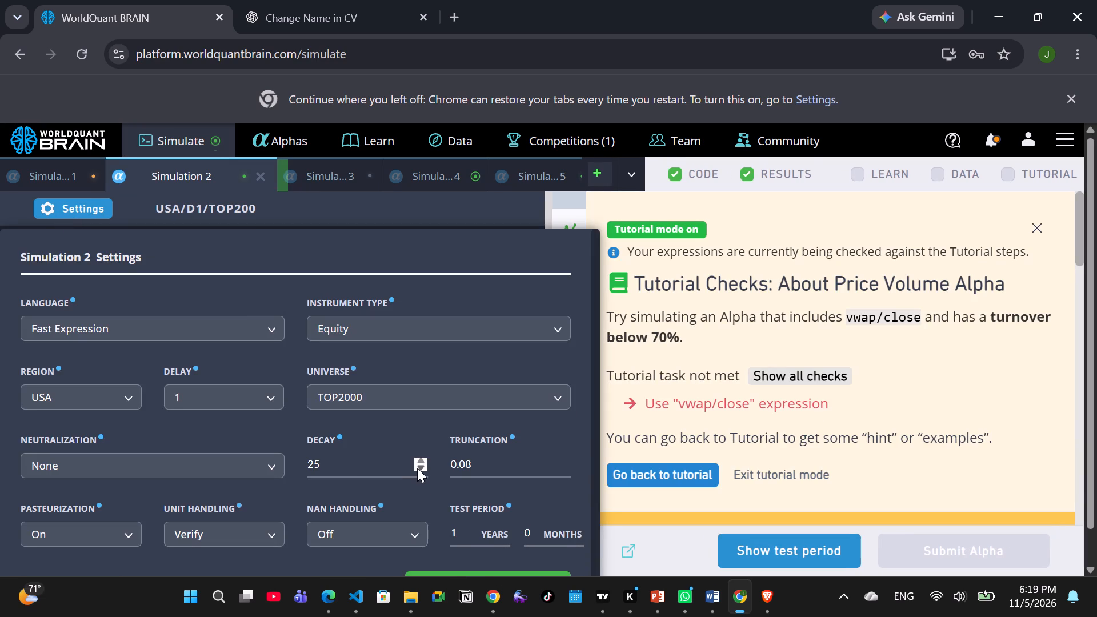
triple_click(422, 463)
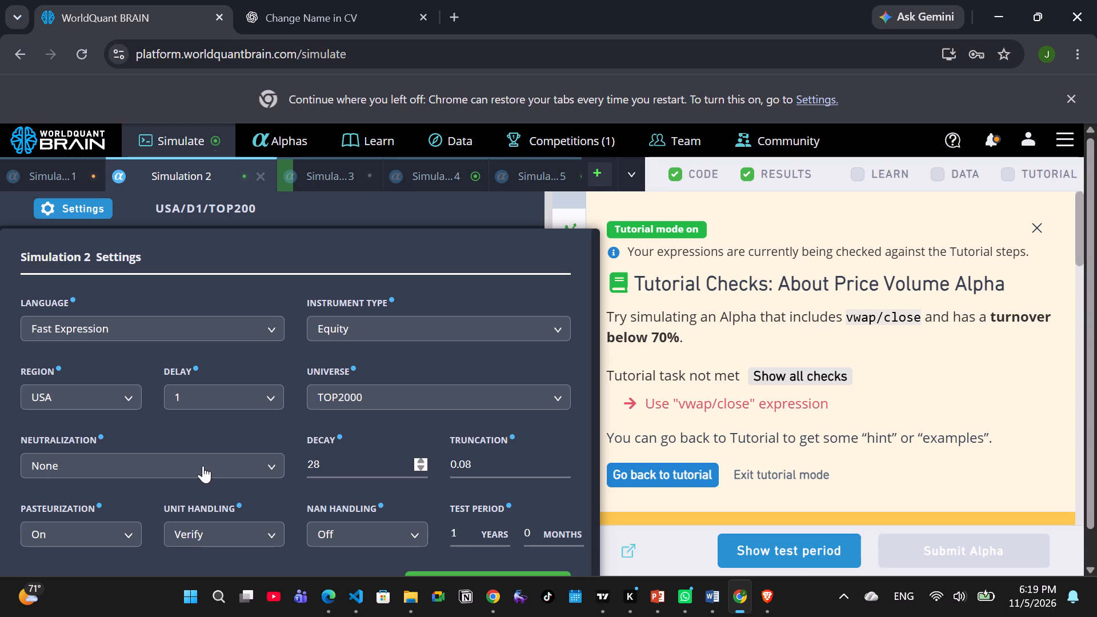
click(203, 466)
click(53, 523)
scroll(359, 457, down, 2)
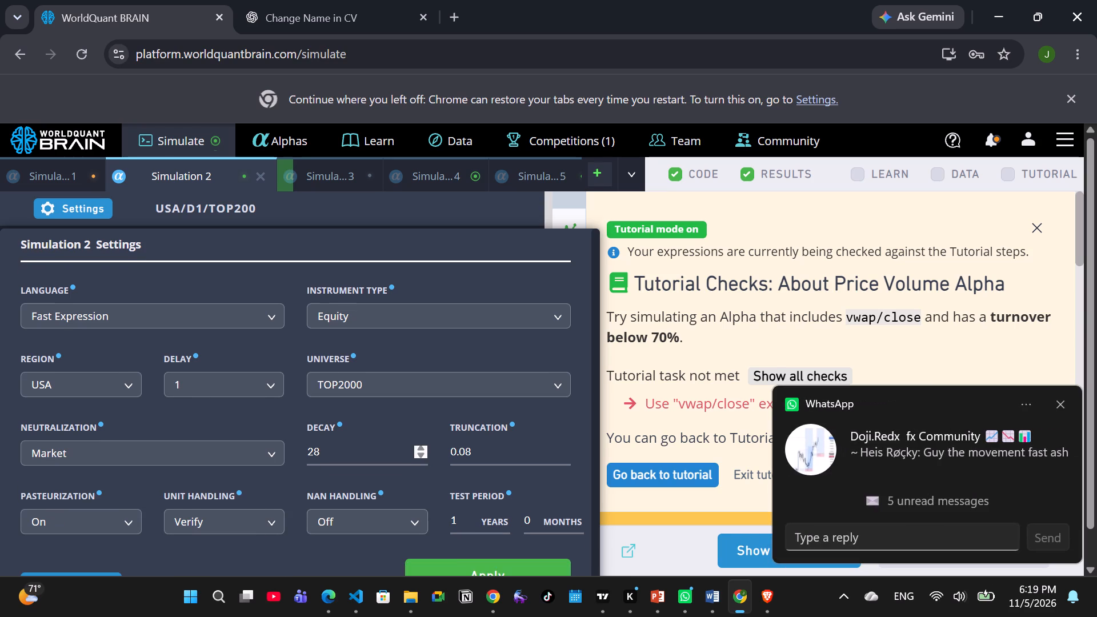
scroll(359, 457, down, 2)
click(454, 570)
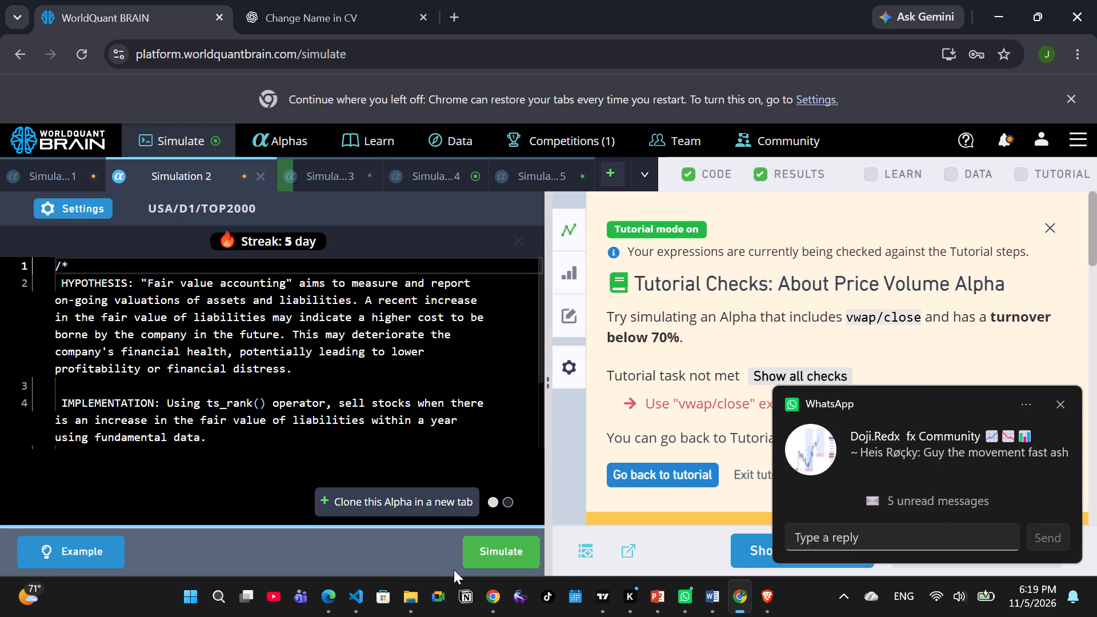
click(490, 551)
Set Simulation 1 to universe TOP200 and decay 32, apply the settings and run the simulation.
click(38, 172)
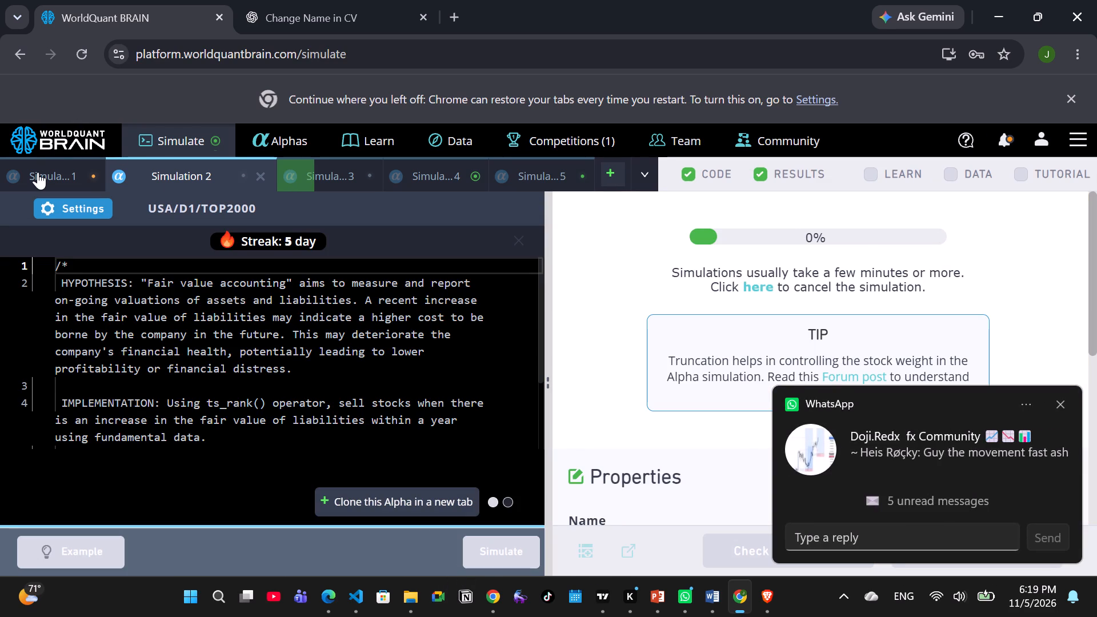
click(86, 214)
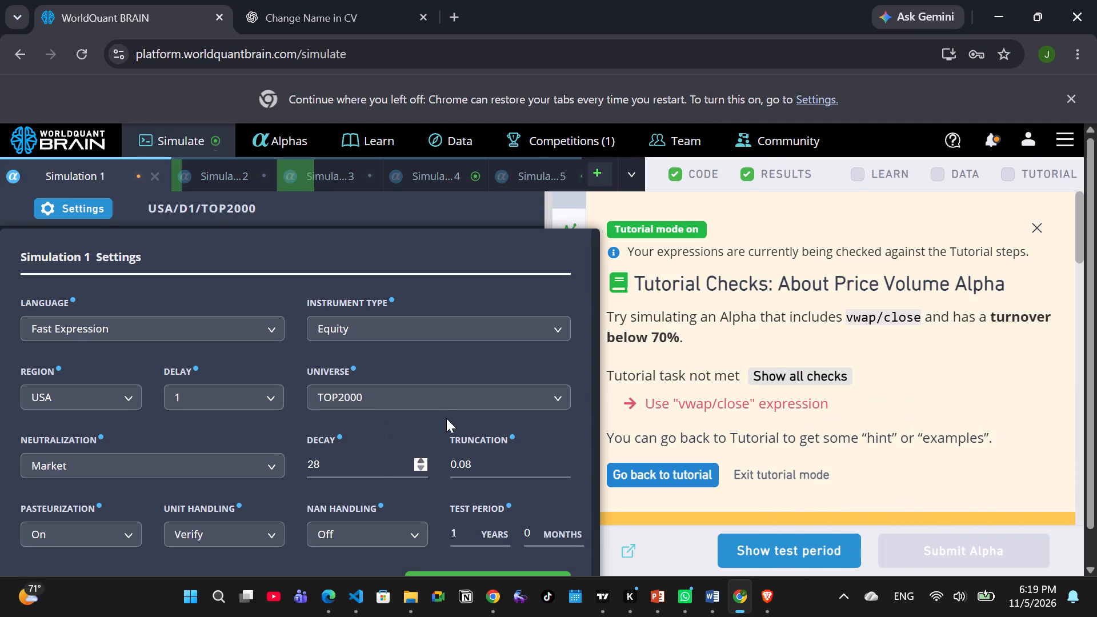
click(443, 404)
click(411, 522)
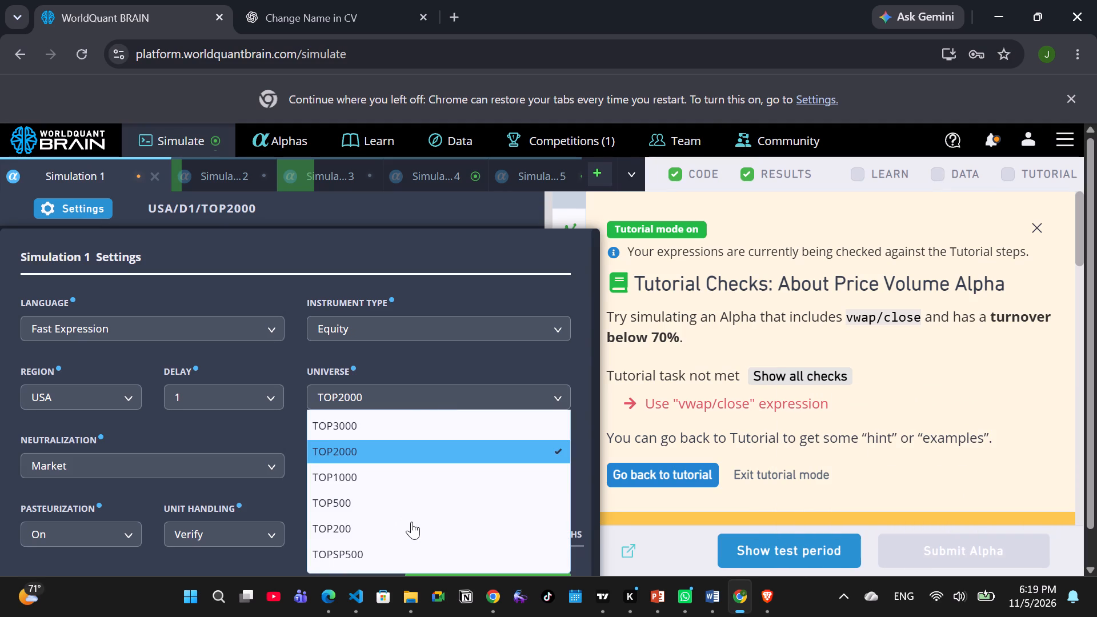
scroll(453, 449, down, 4)
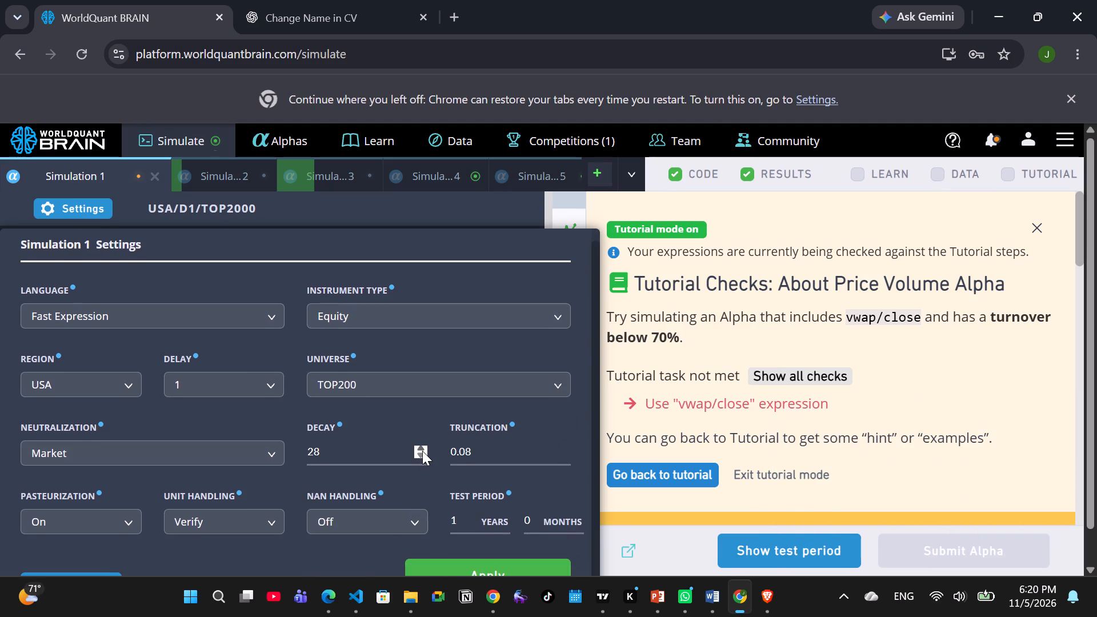
triple_click(422, 451)
click(422, 451)
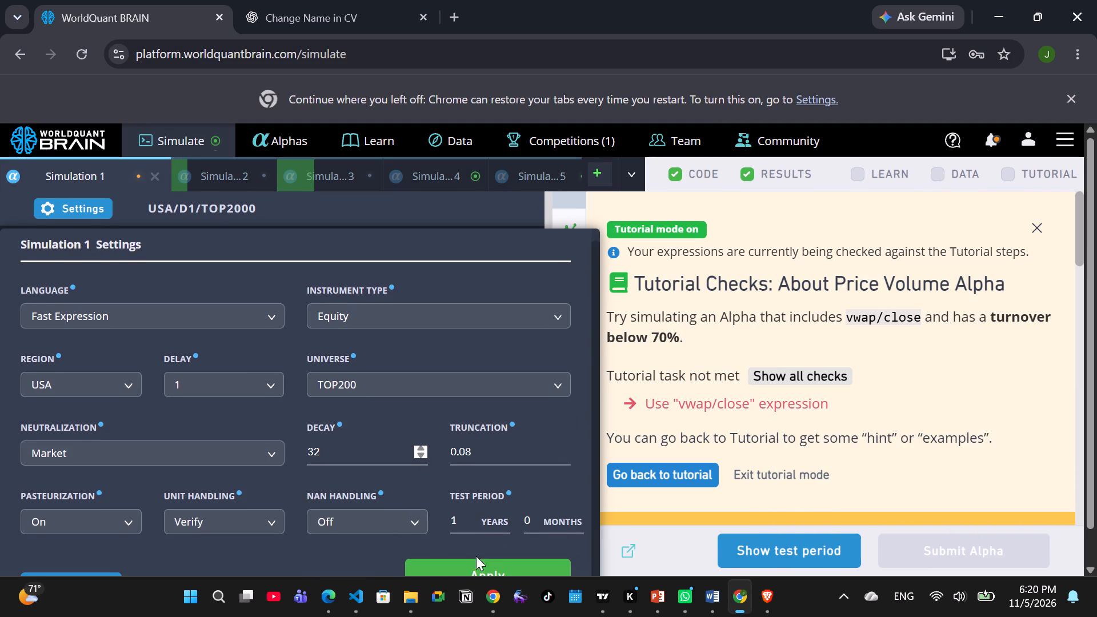
scroll(473, 559, down, 2)
click(474, 546)
click(474, 546)
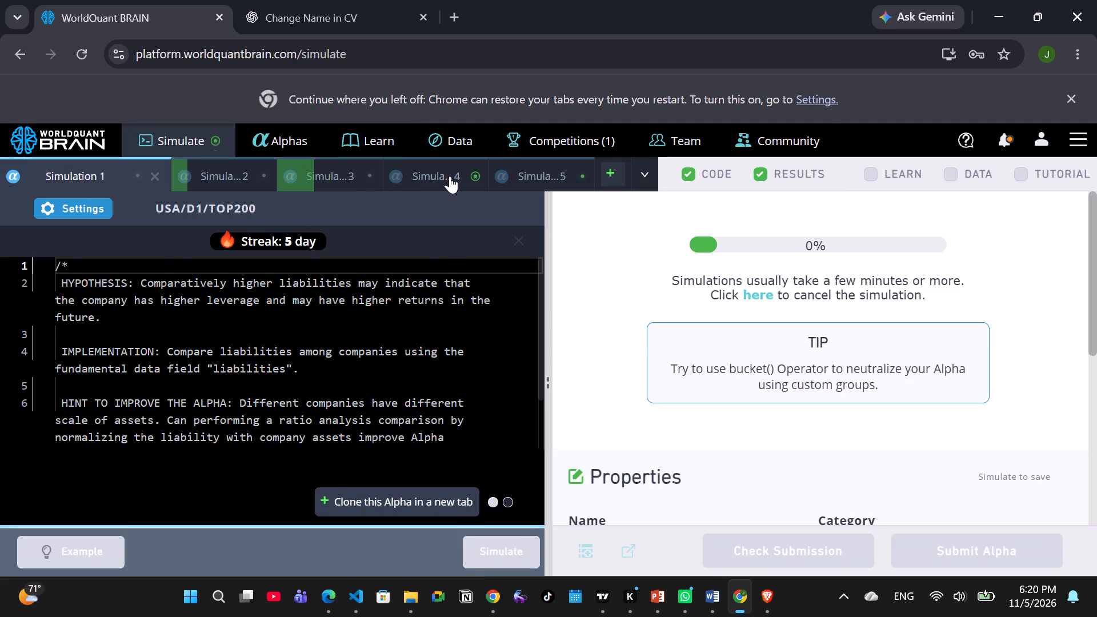
Reveal the test period for Simulation 4 and look through its results.
click(450, 176)
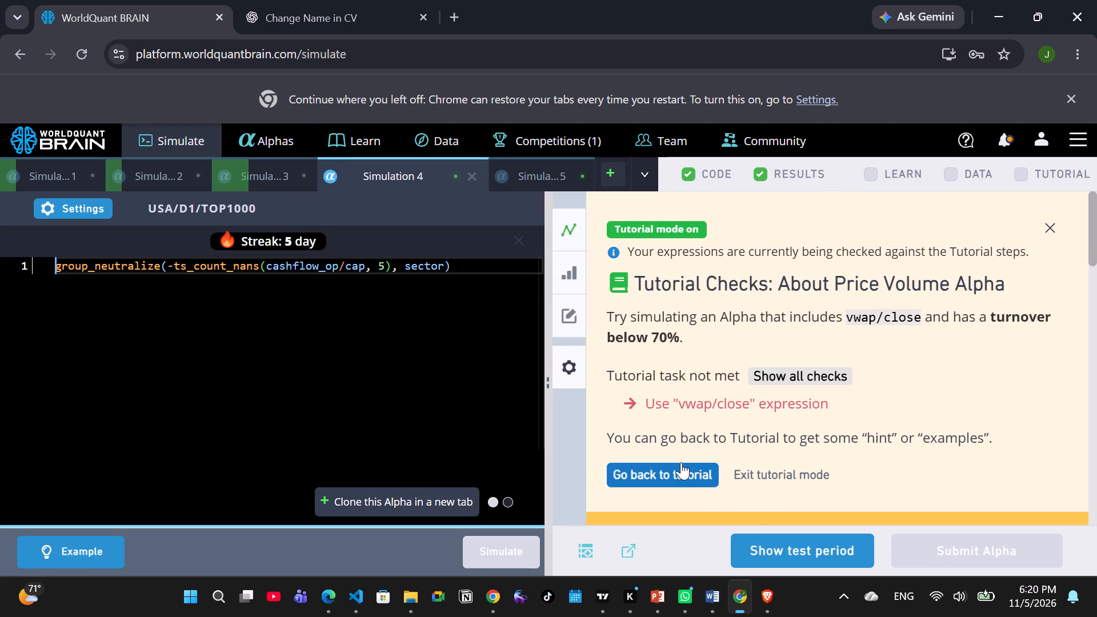
click(784, 552)
scroll(810, 420, down, 1)
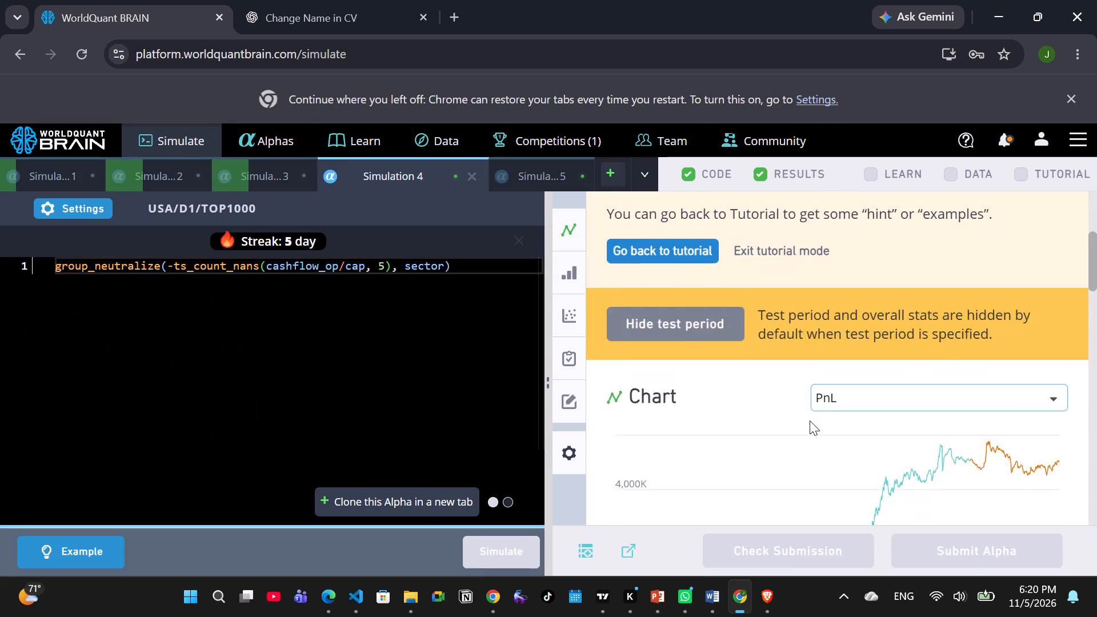
scroll(810, 420, down, 5)
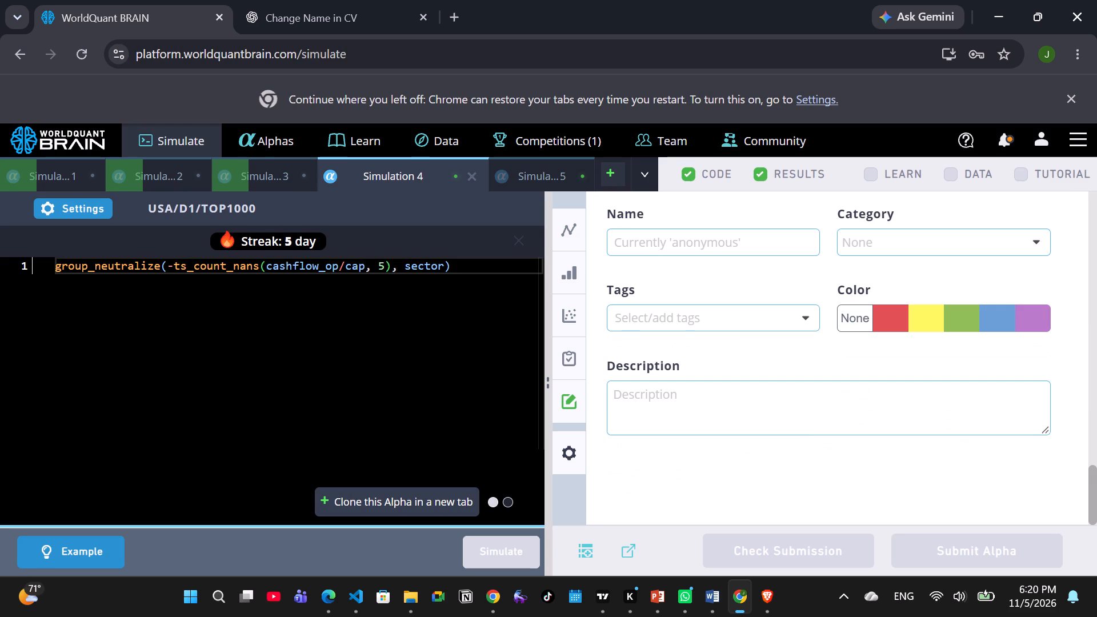
Bring up Simulation 5 with its code and results.
click(529, 139)
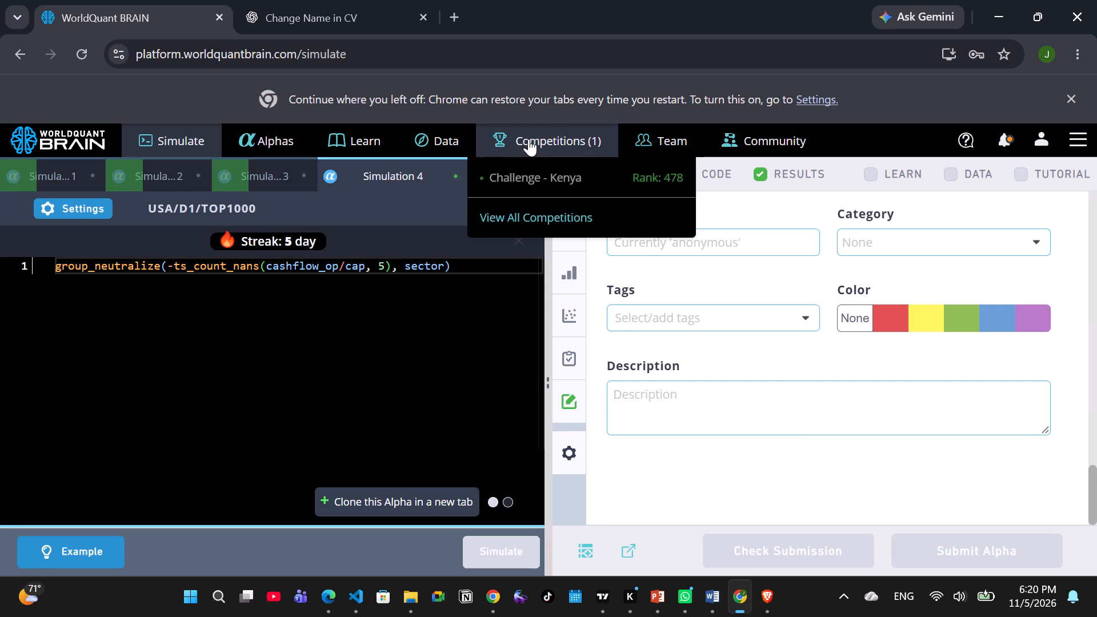
click(527, 163)
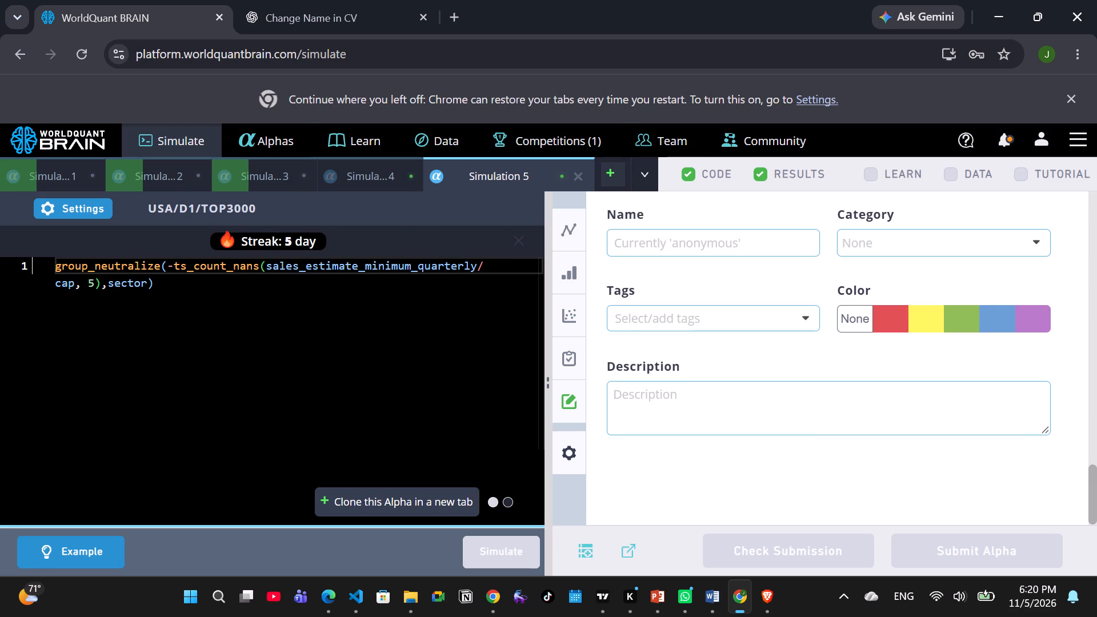
Open the list of unsubmitted alphas and look over the most recent entries.
click(248, 123)
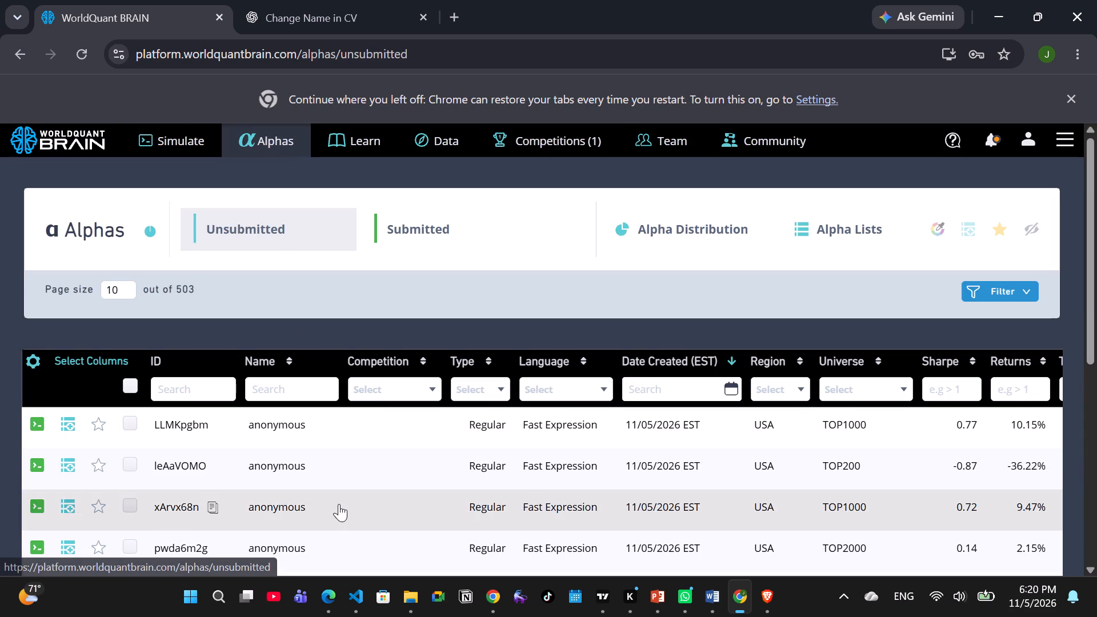
scroll(339, 504, down, 7)
scroll(339, 504, up, 6)
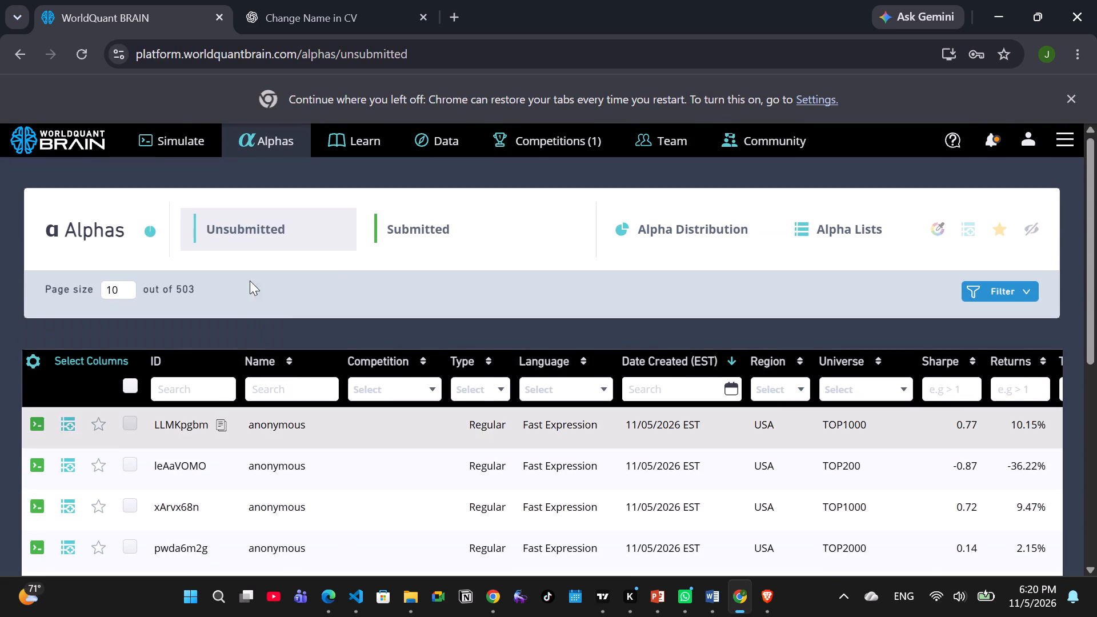
Return to the Simulate page with Simulation 5 in view.
click(178, 130)
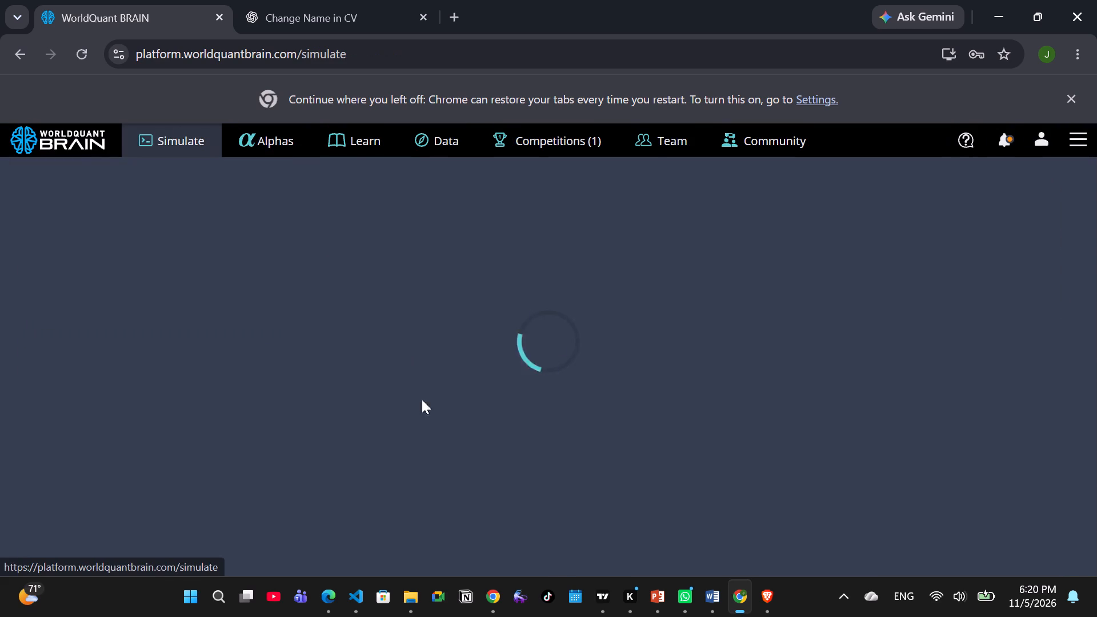
scroll(425, 446, down, 2)
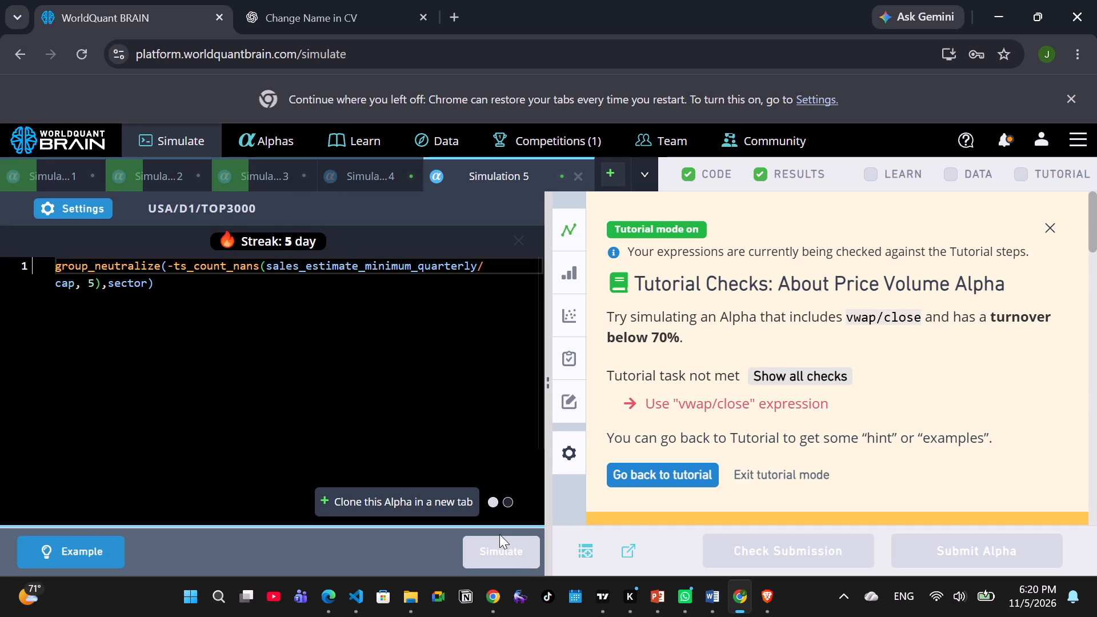
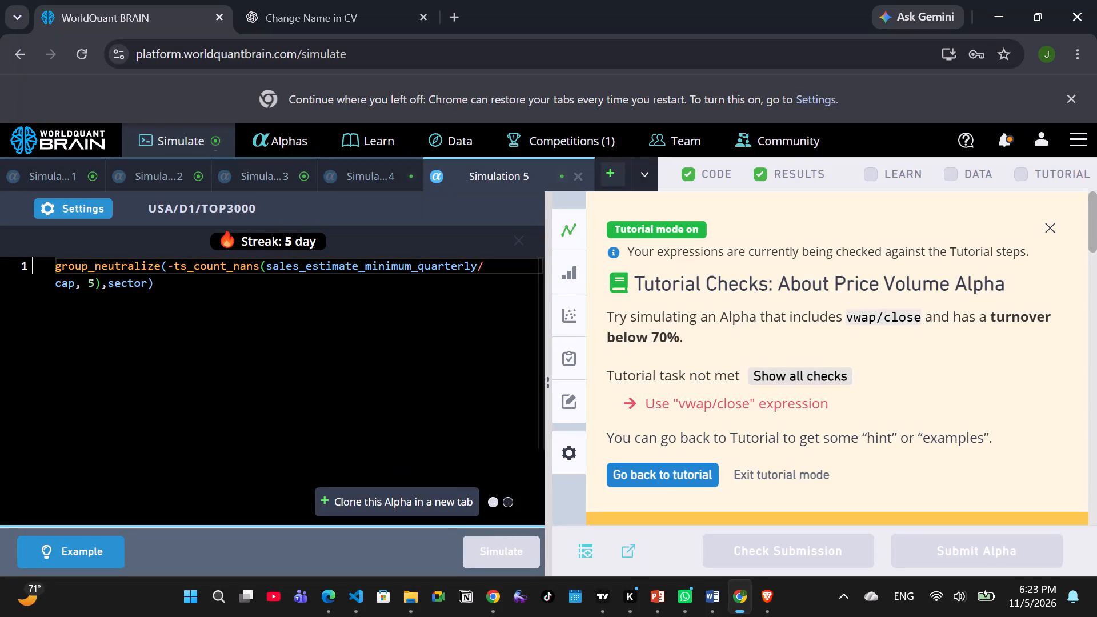
Bring up Simulation 3 and open its simulation settings.
click(264, 178)
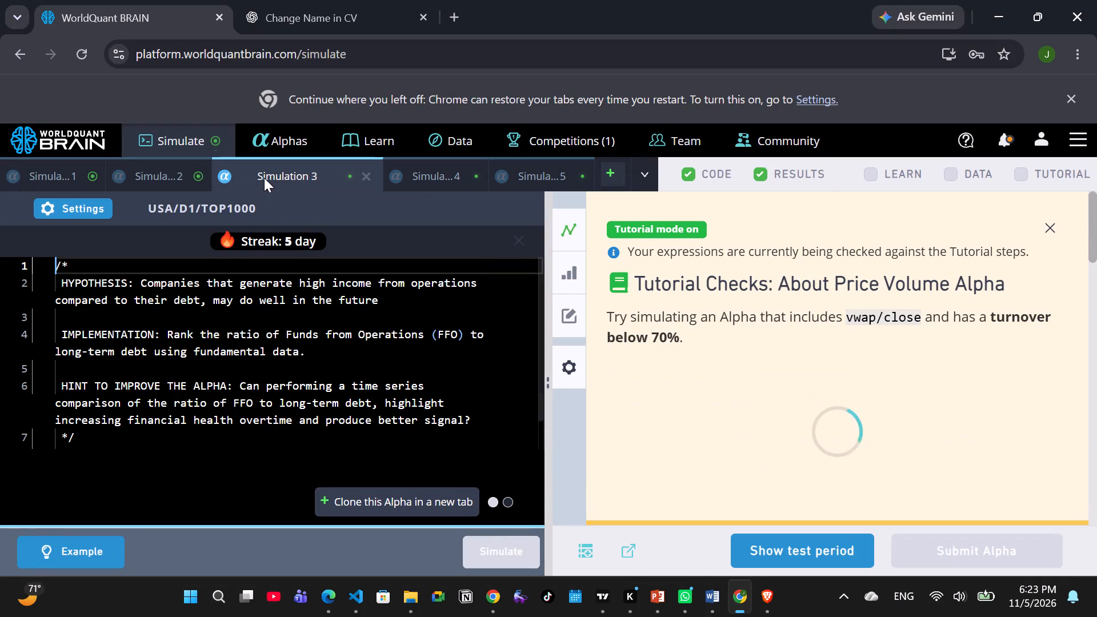
click(78, 214)
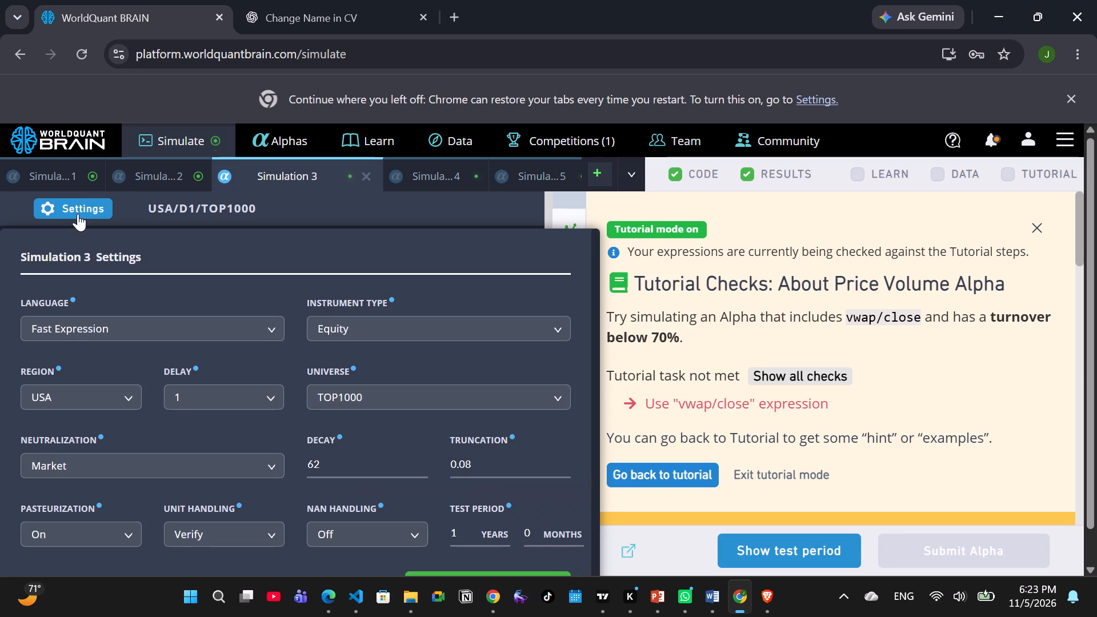
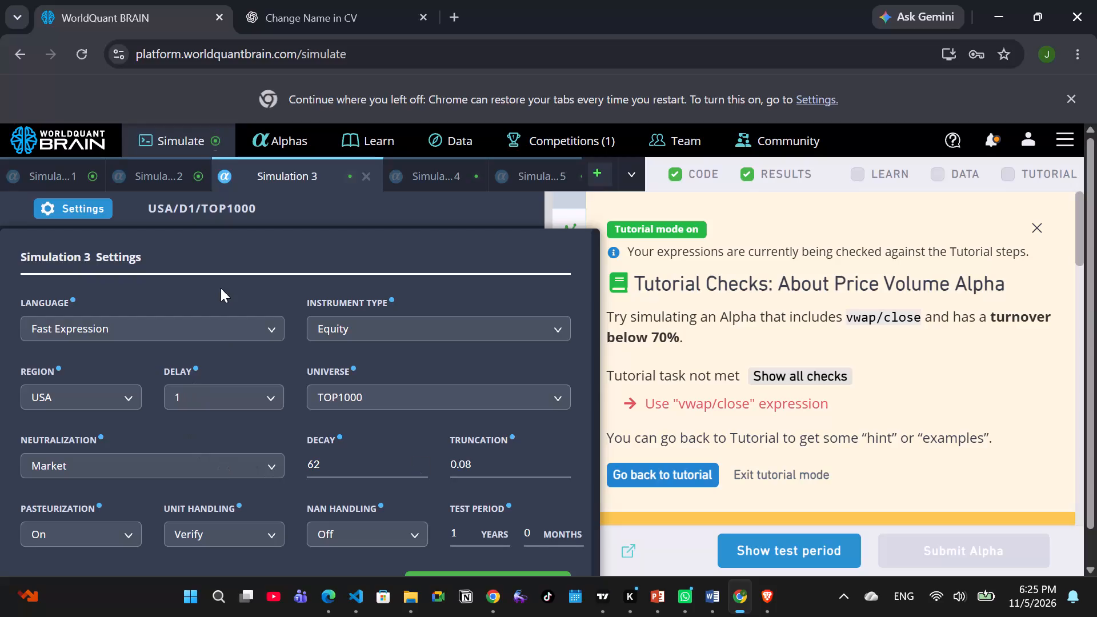
Set Simulation 3's neutralization to Sector and decay to 56, and apply the settings.
click(262, 468)
click(62, 556)
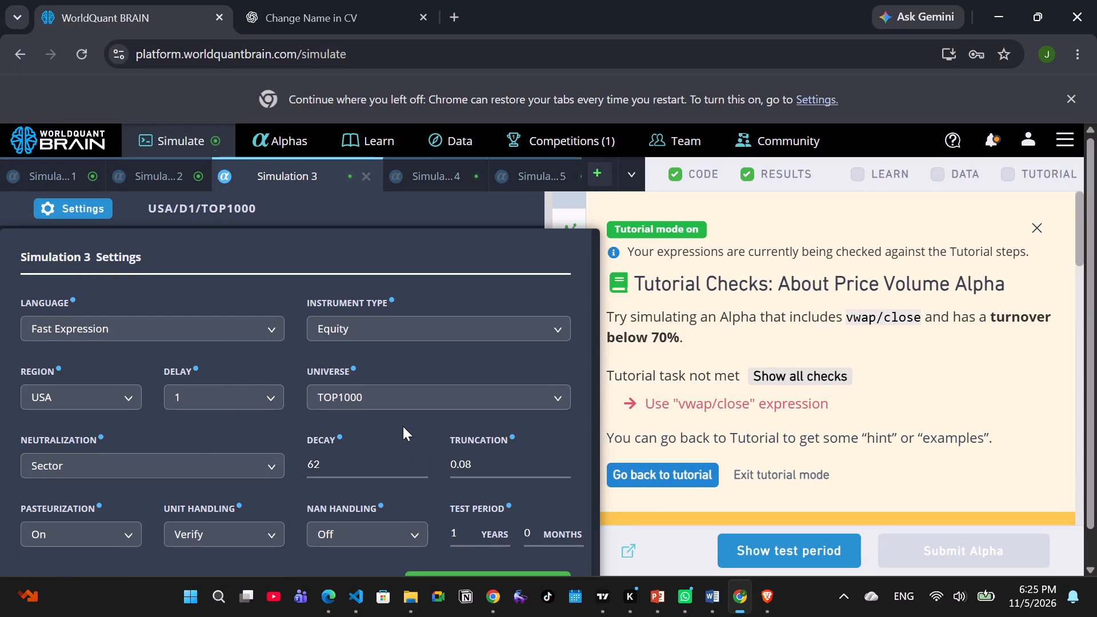
scroll(403, 426, down, 3)
triple_click(422, 455)
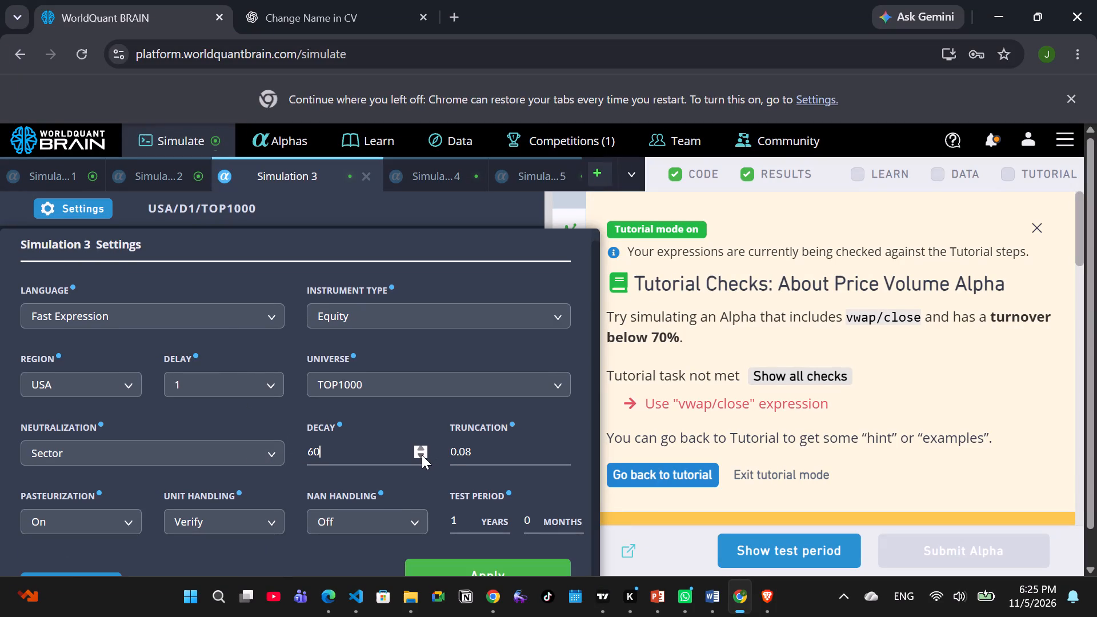
triple_click(422, 455)
scroll(483, 559, down, 3)
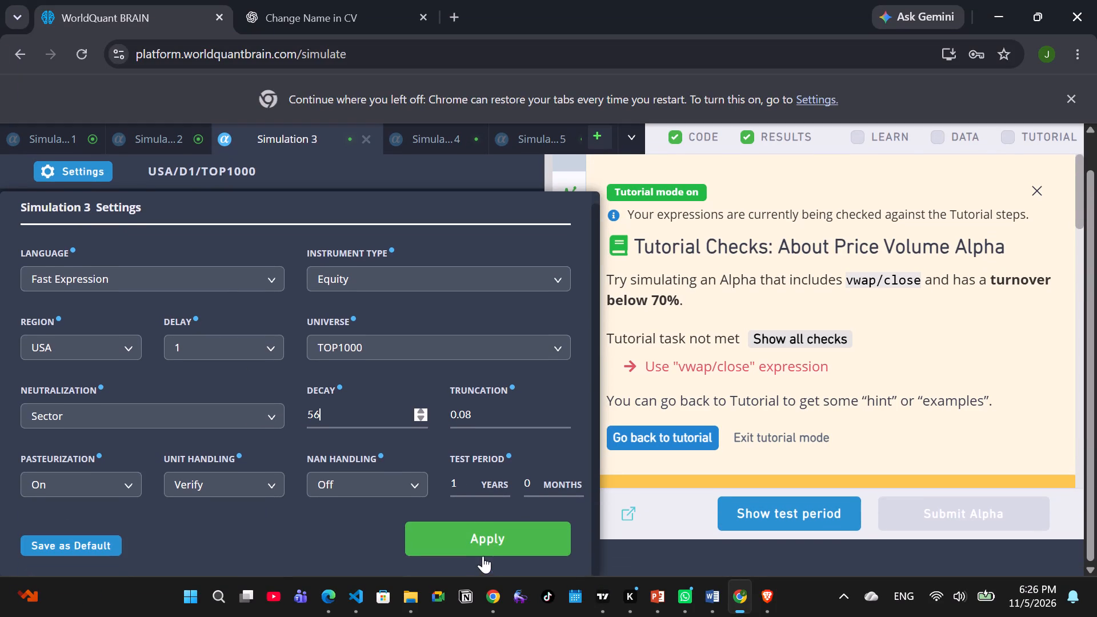
click(483, 528)
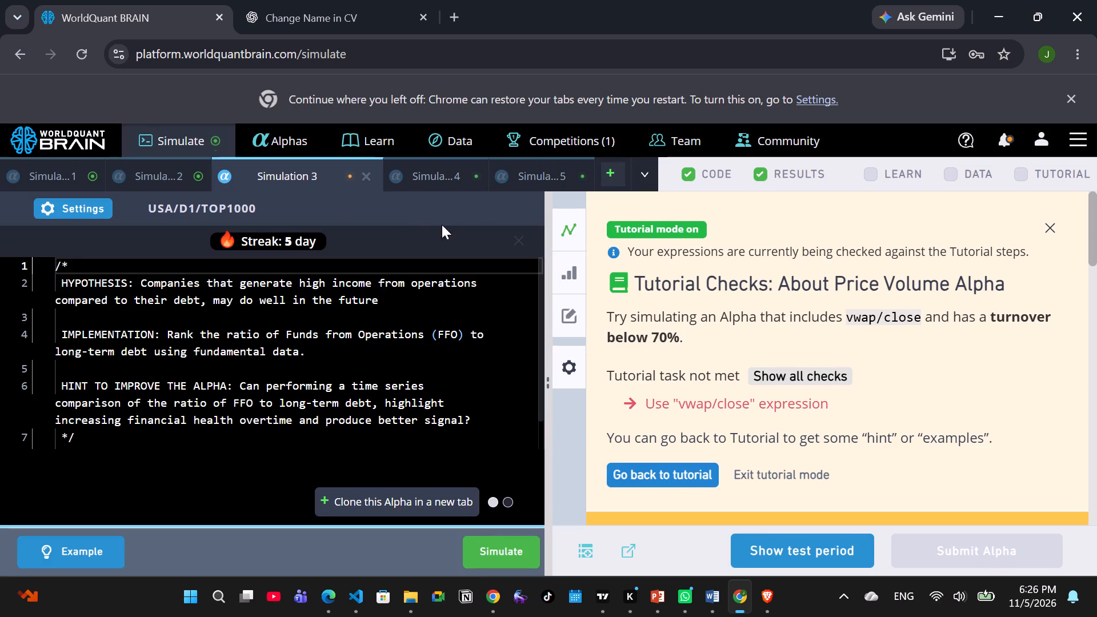
Set Simulation 2's neutralization to Industry and decay to 30, apply the settings and run the simulation.
click(163, 173)
click(50, 218)
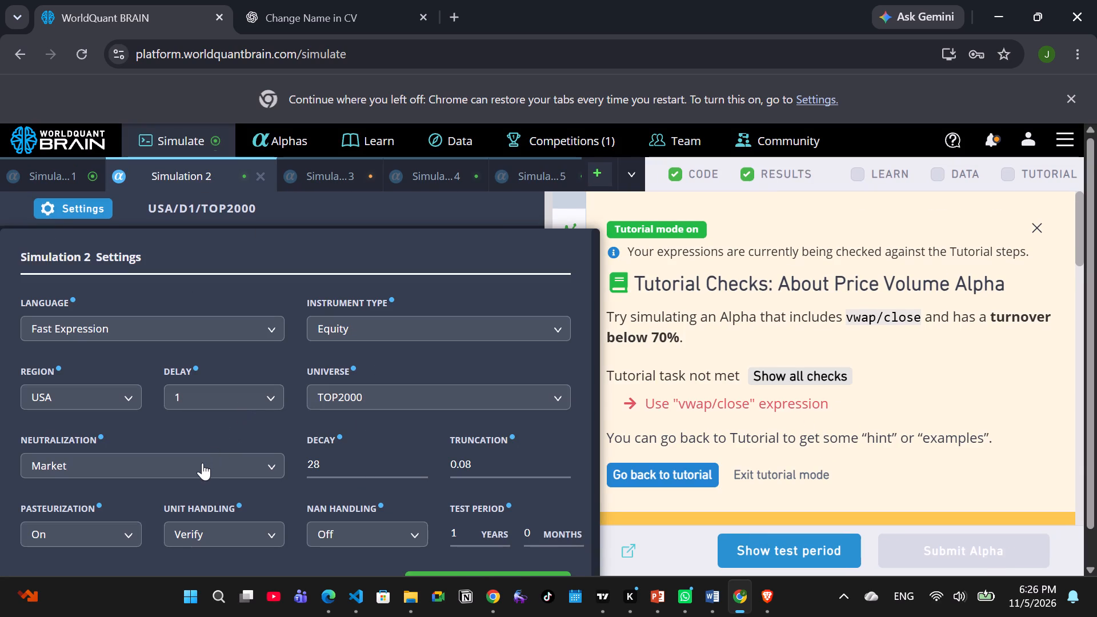
click(202, 463)
click(83, 562)
double_click(421, 458)
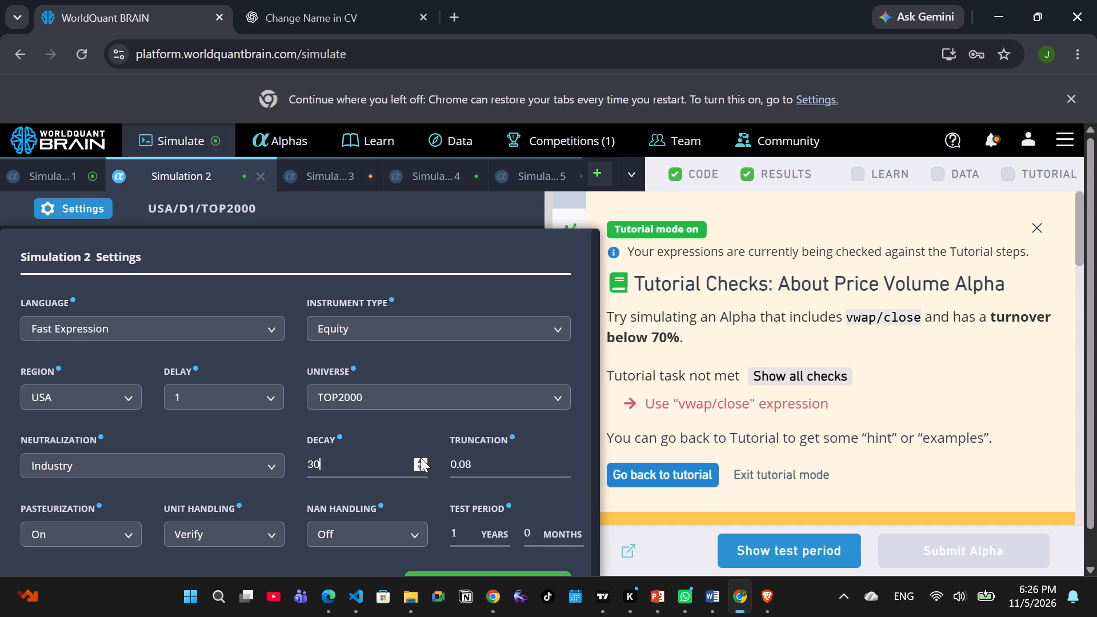
scroll(502, 477, down, 2)
click(462, 568)
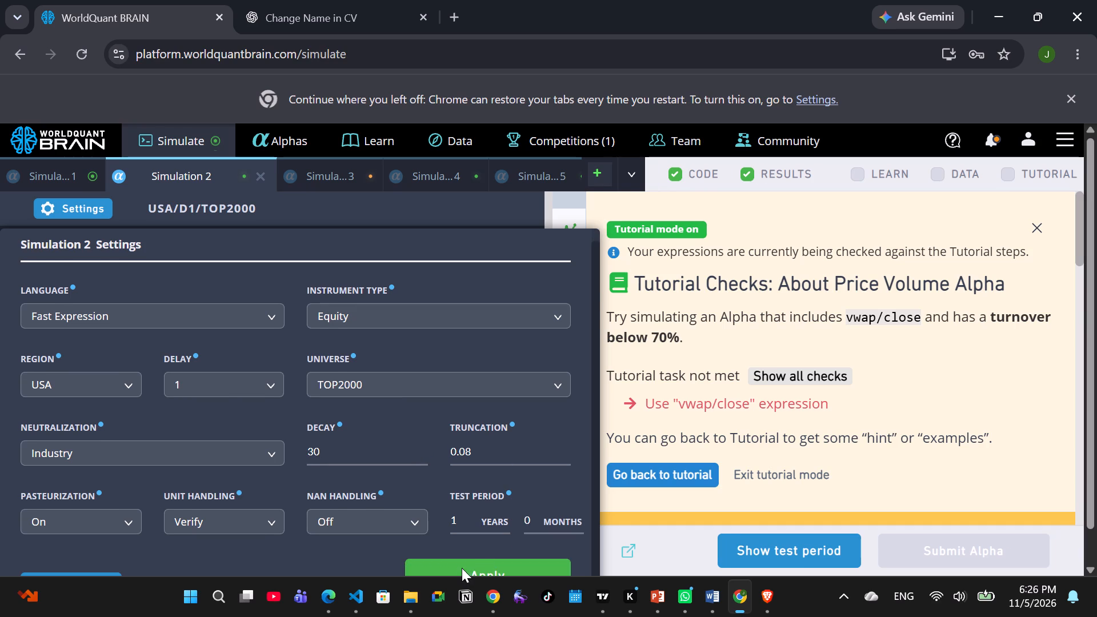
click(473, 565)
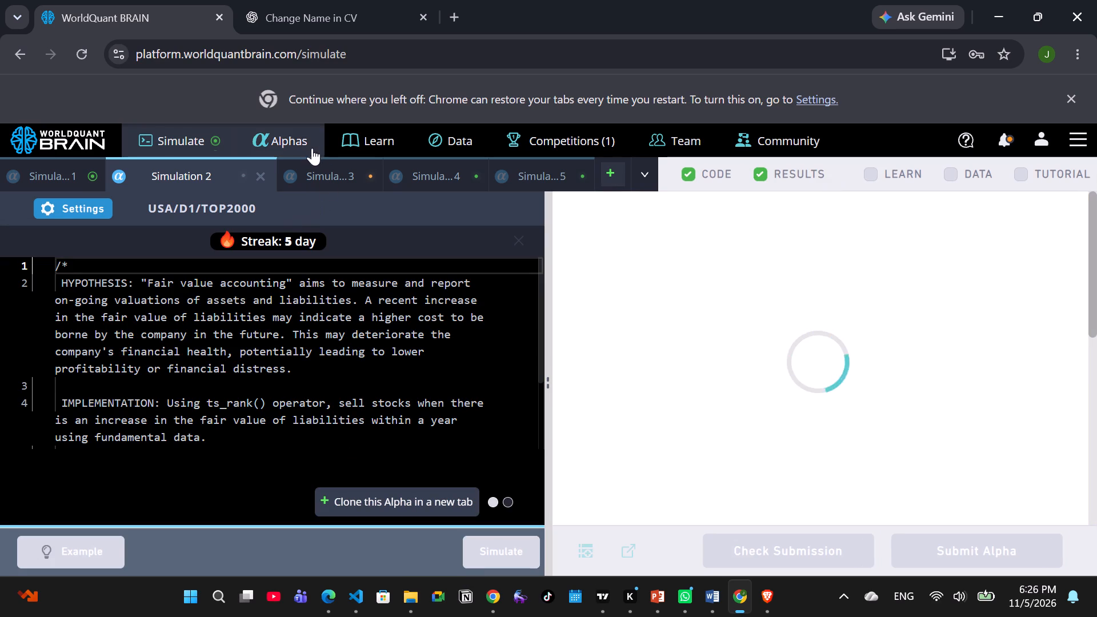
Set Simulation 1's decay to 37 and neutralization to Subindustry, apply the settings and run the simulation.
click(67, 179)
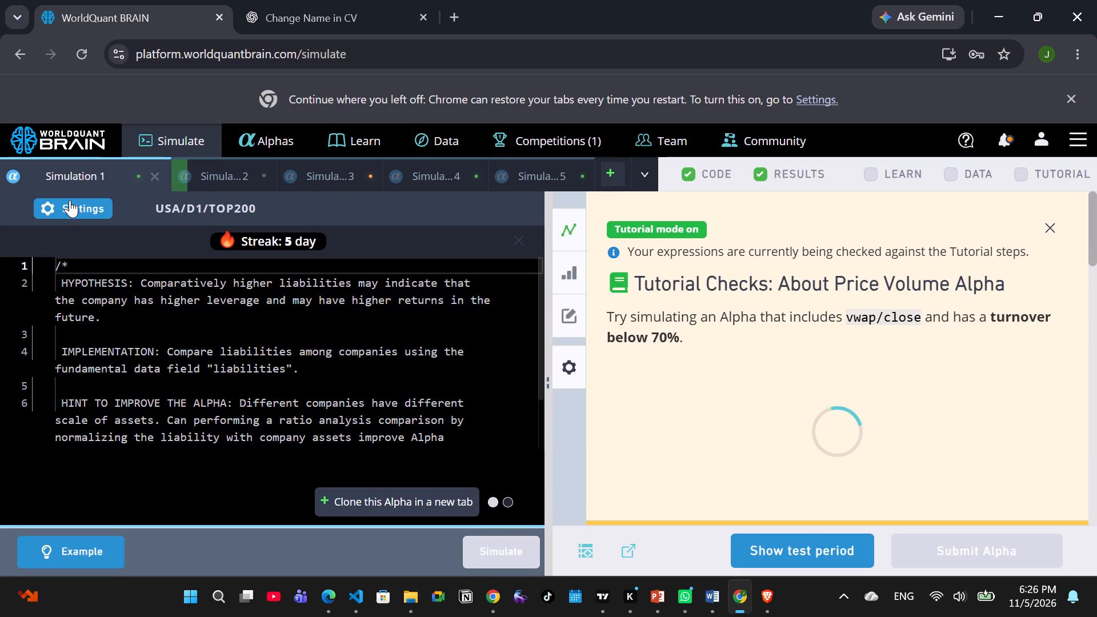
click(65, 214)
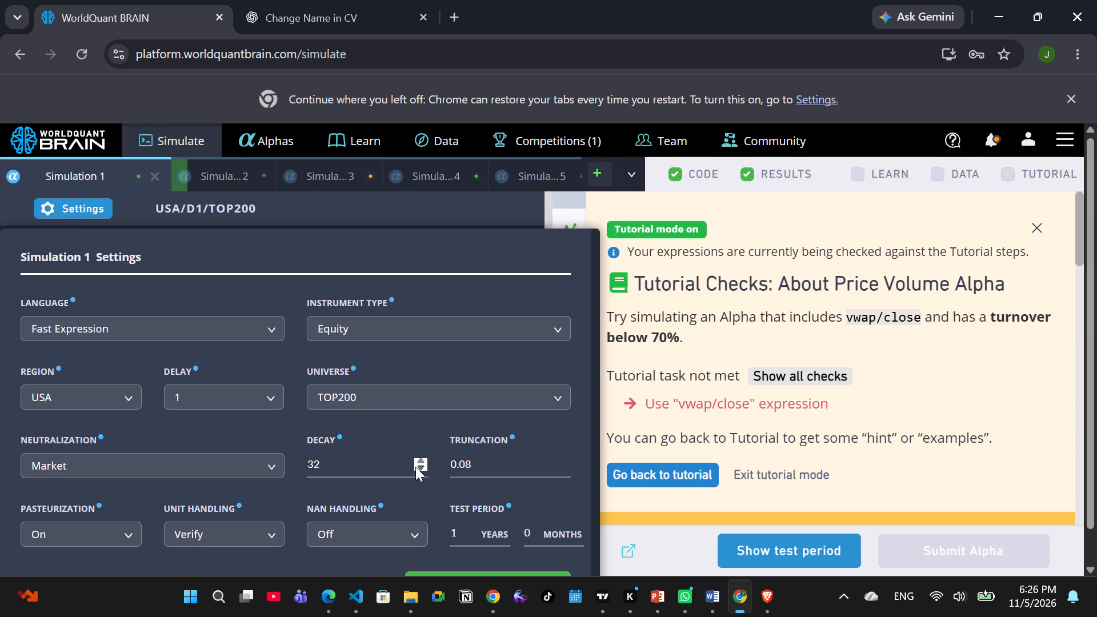
triple_click(421, 458)
double_click(421, 458)
click(179, 471)
scroll(127, 551, down, 2)
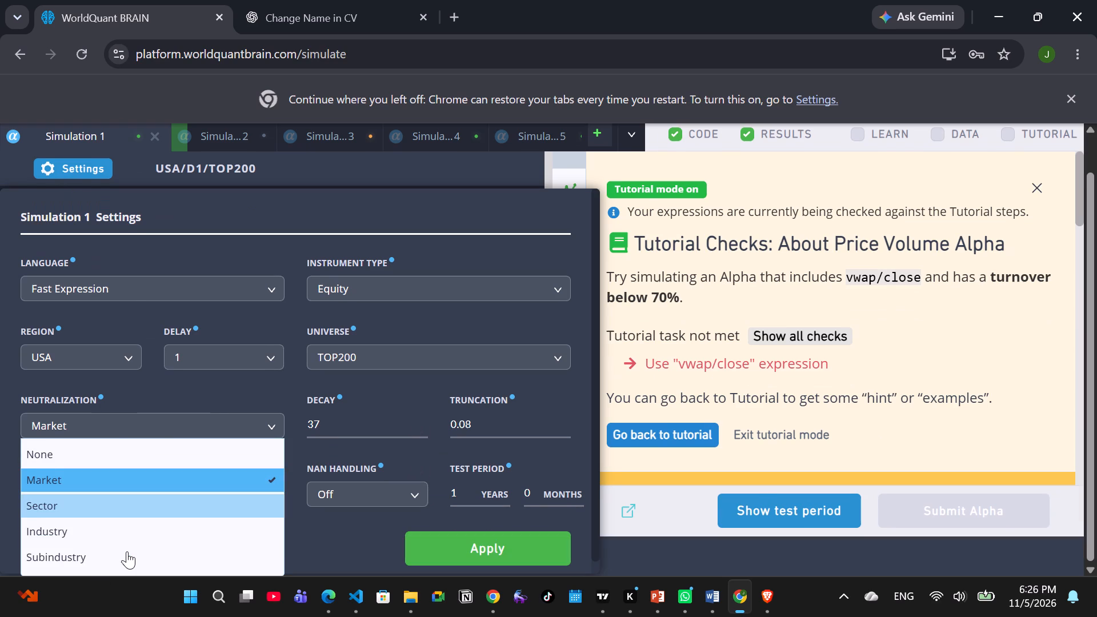
scroll(127, 551, down, 1)
click(101, 547)
click(463, 559)
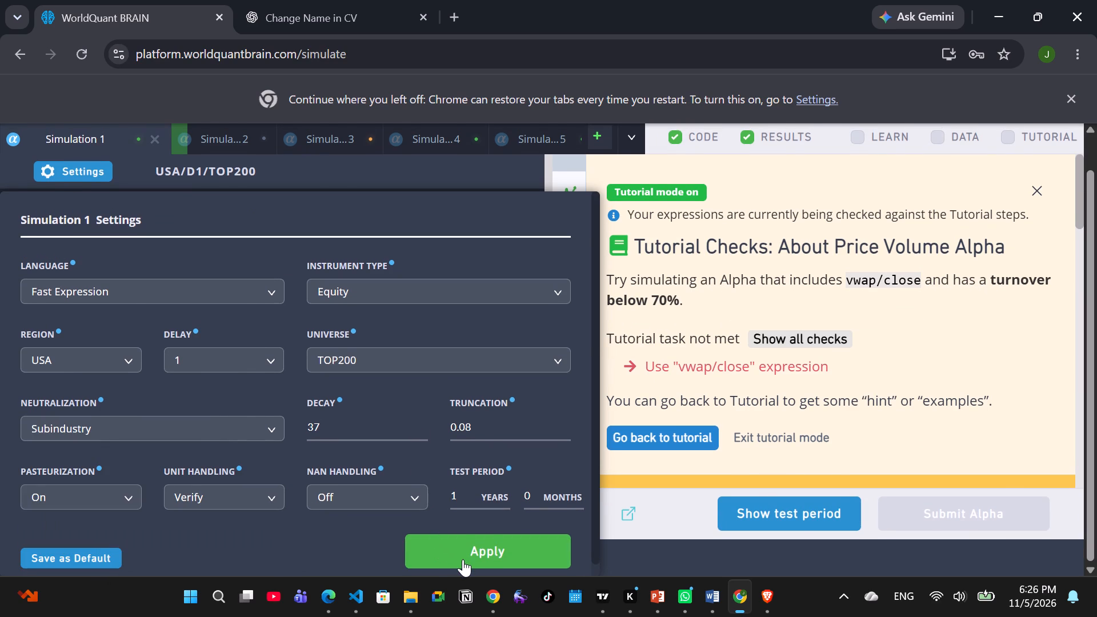
click(509, 547)
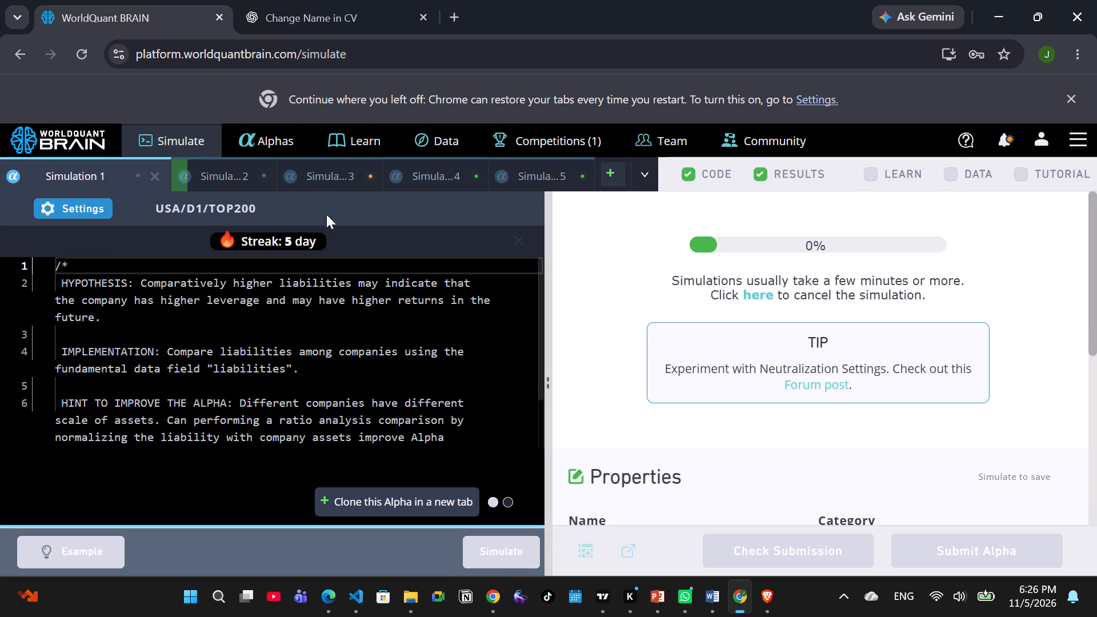
Set Simulation 3's decay to 53 and universe to TOP3000, apply the settings and run the simulation.
click(322, 182)
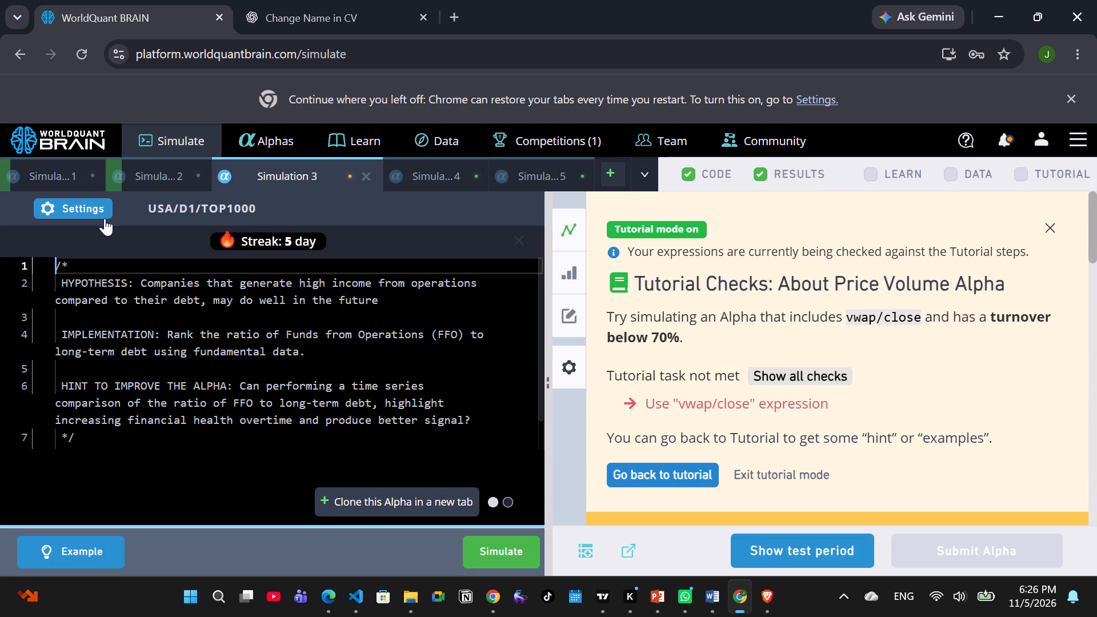
click(98, 211)
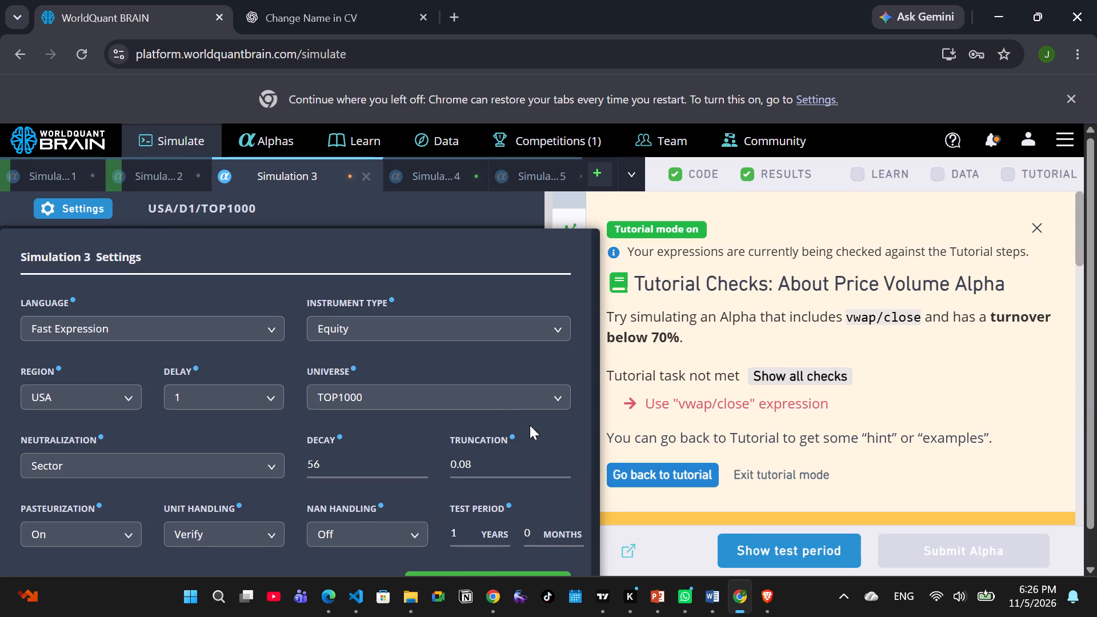
triple_click(421, 465)
click(467, 403)
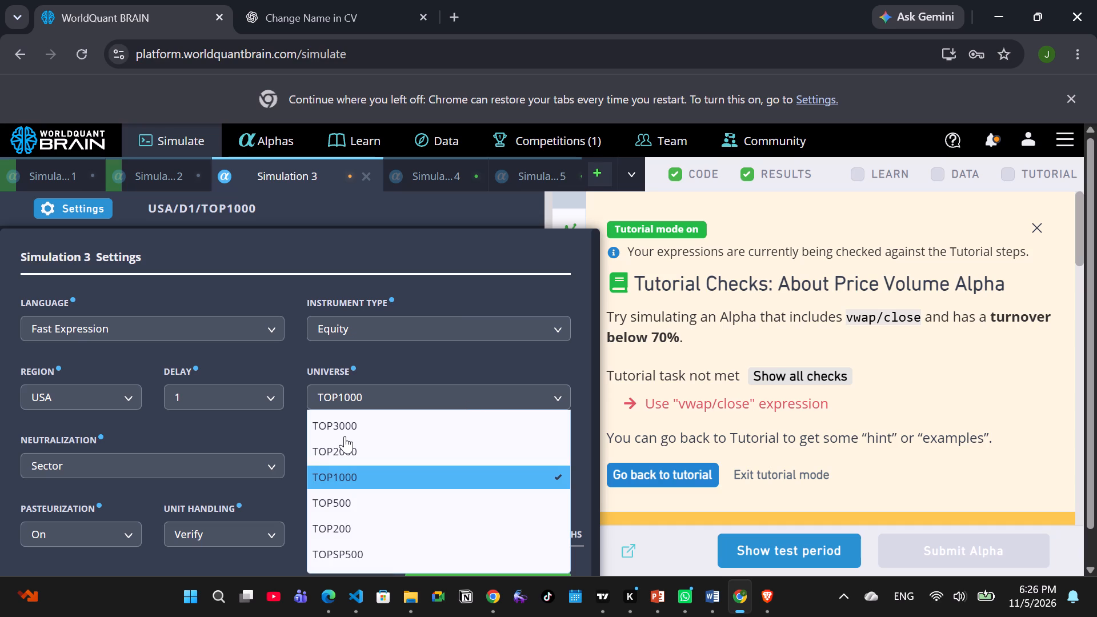
click(345, 436)
scroll(487, 508, down, 5)
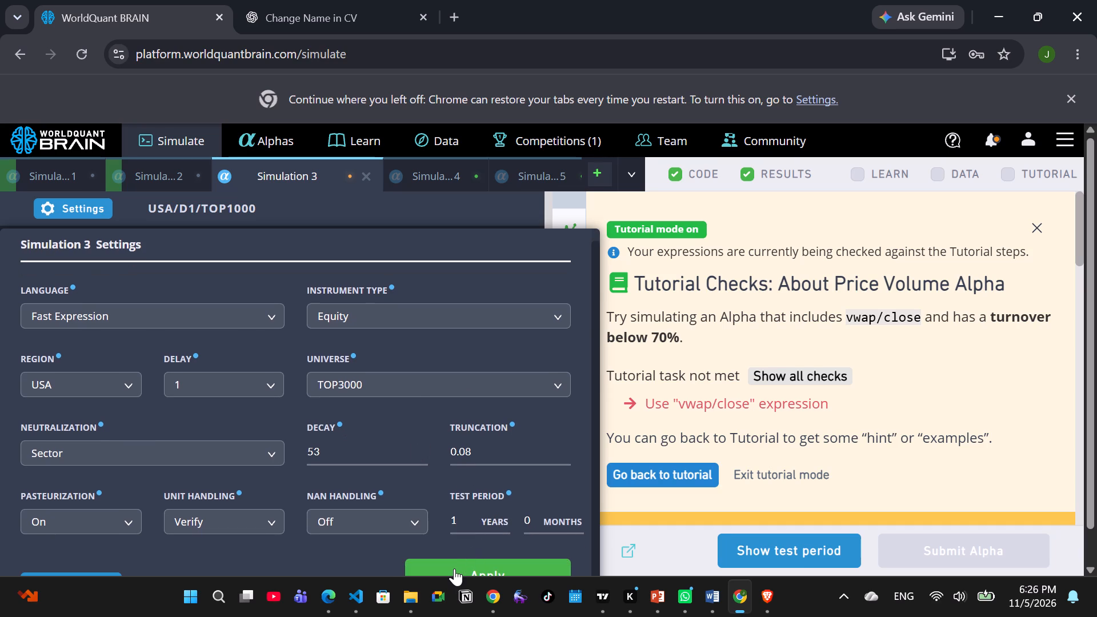
click(454, 568)
click(475, 559)
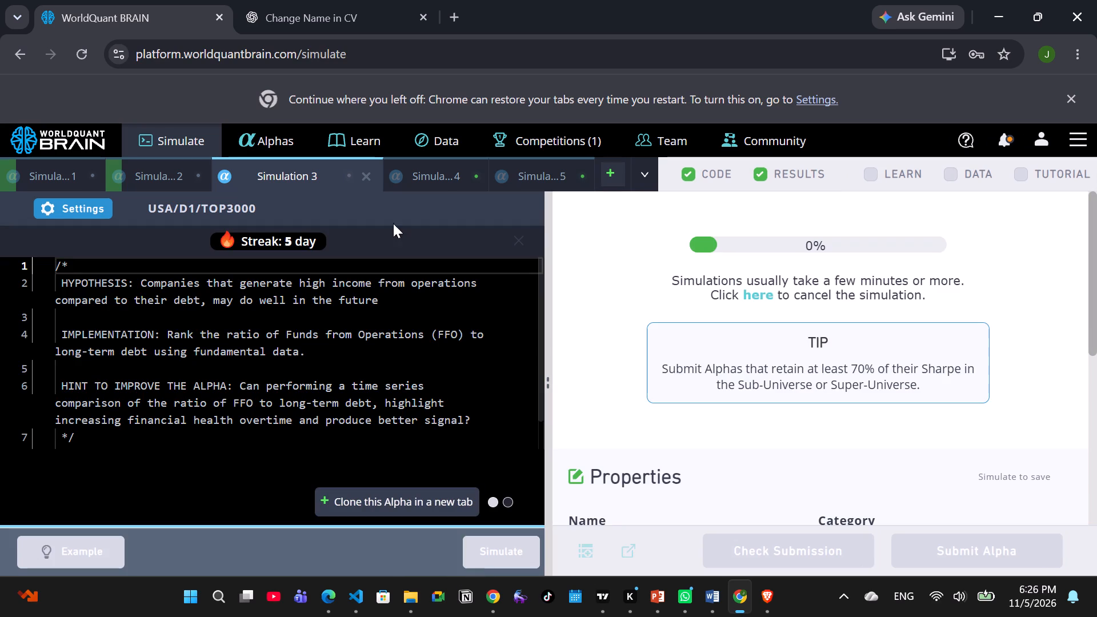
Set Simulation 4's decay to 34 and neutralization to None, and apply the settings.
click(432, 180)
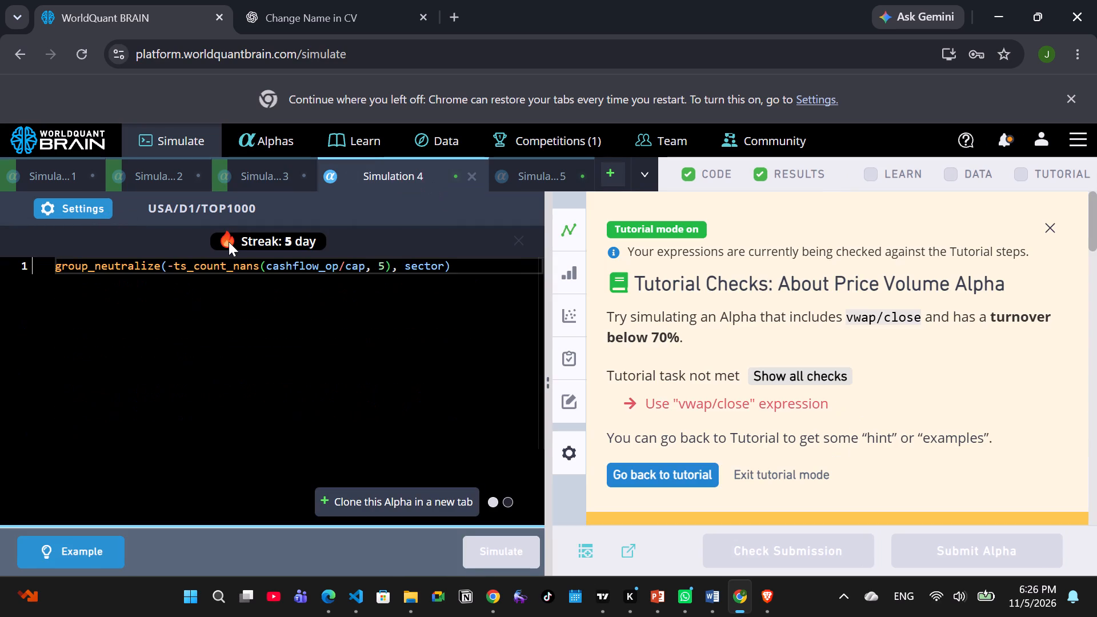
click(66, 206)
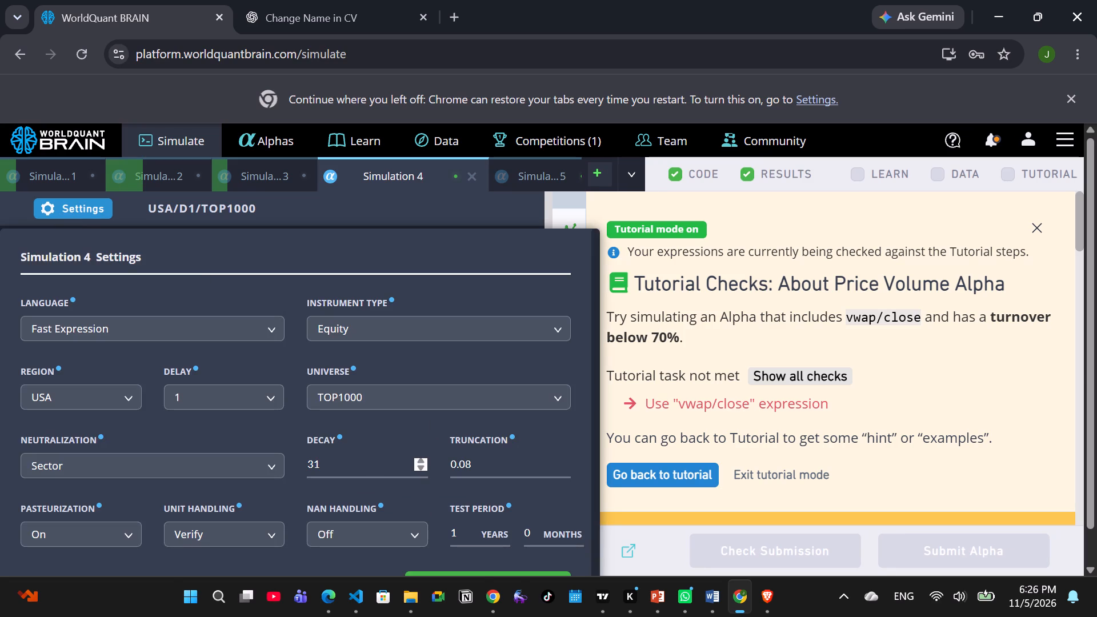
triple_click(421, 461)
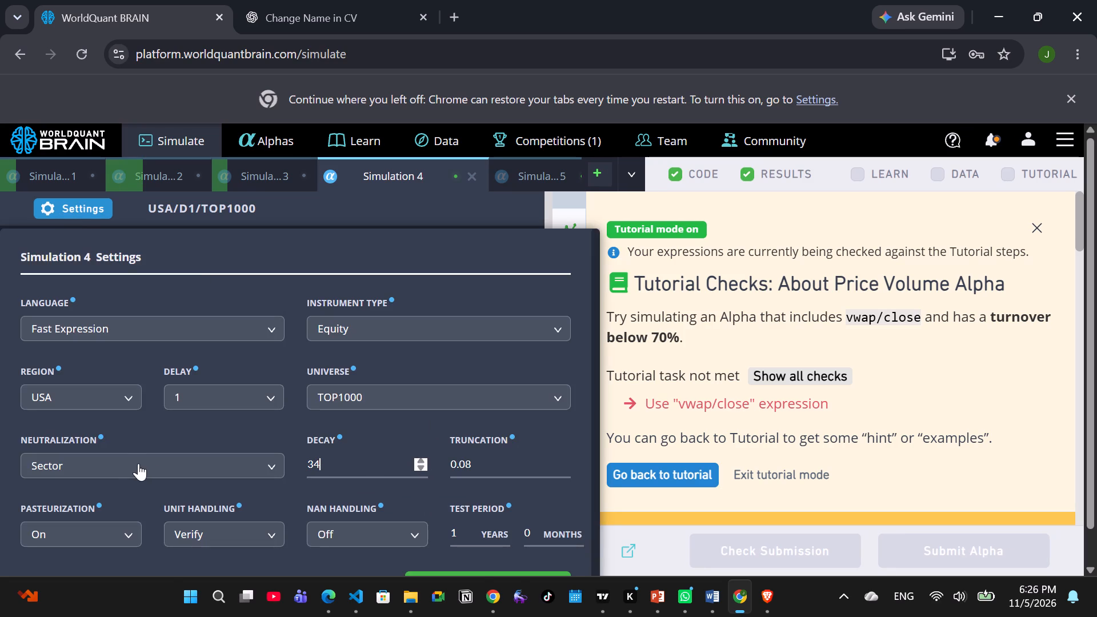